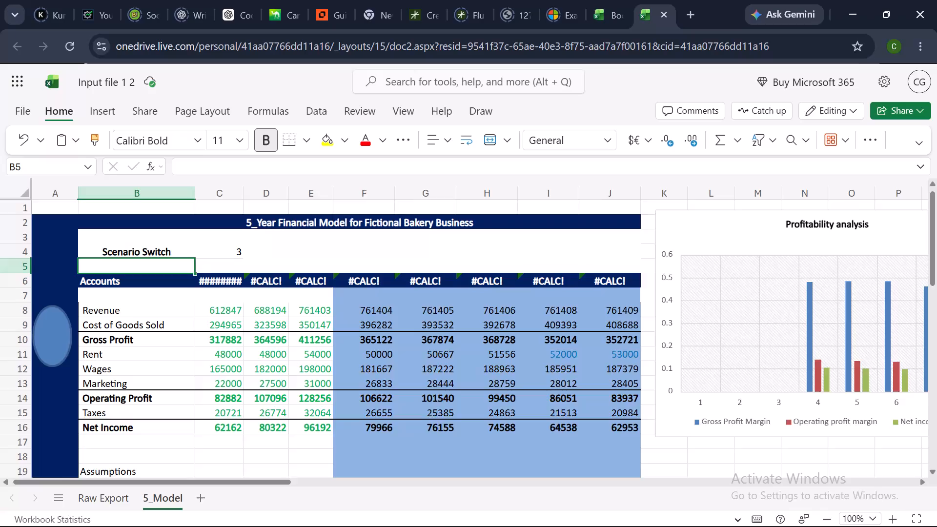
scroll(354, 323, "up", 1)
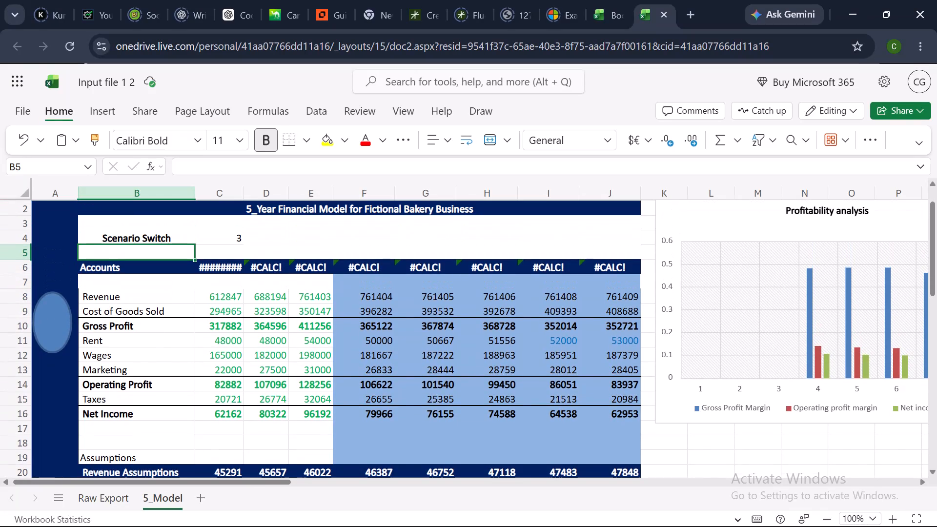
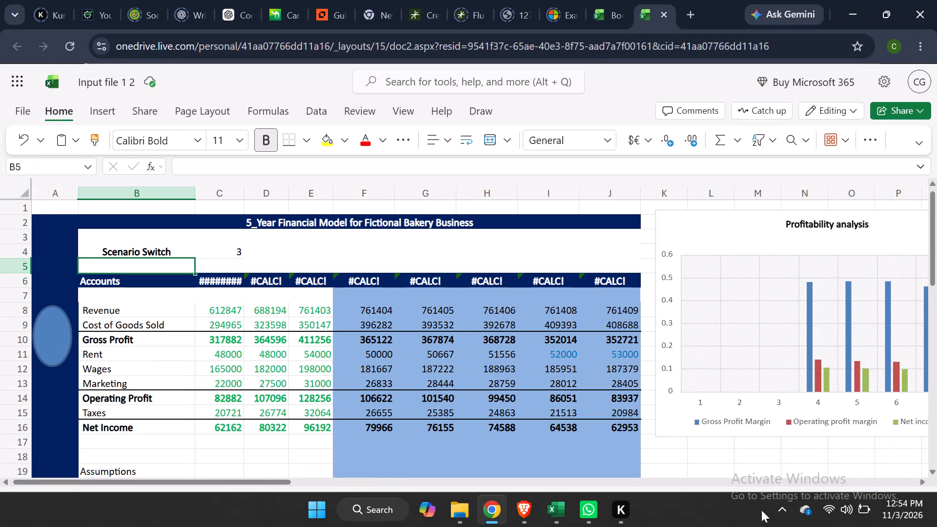
Switch to YouTube in Brave, search for "drip kapitani" and play the official audio of Kapitani's DRIP.
left_click(524, 516)
left_click(572, 452)
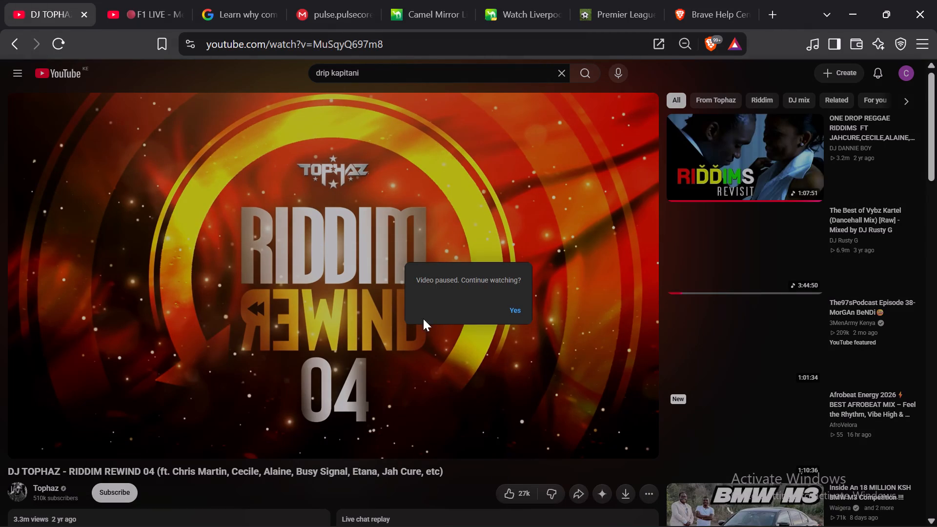
left_click(517, 309)
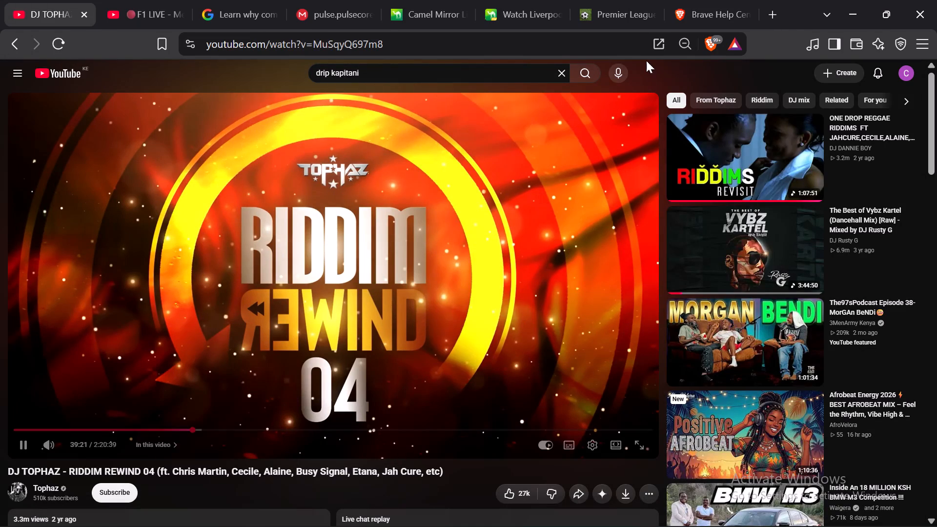
left_click(584, 73)
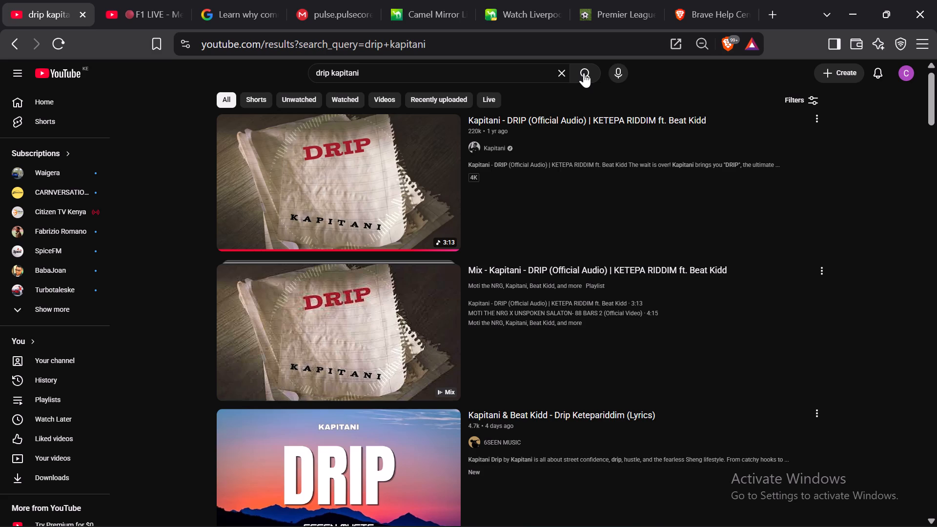
left_click(349, 147)
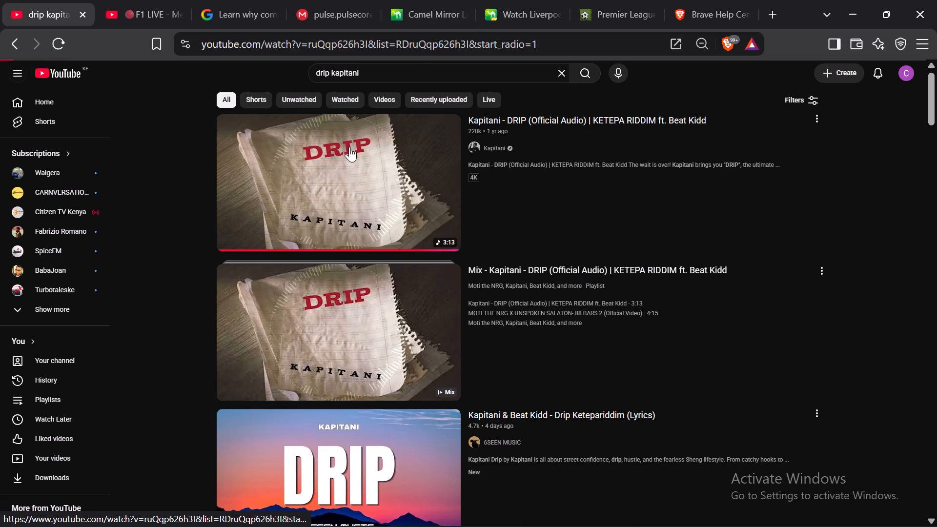
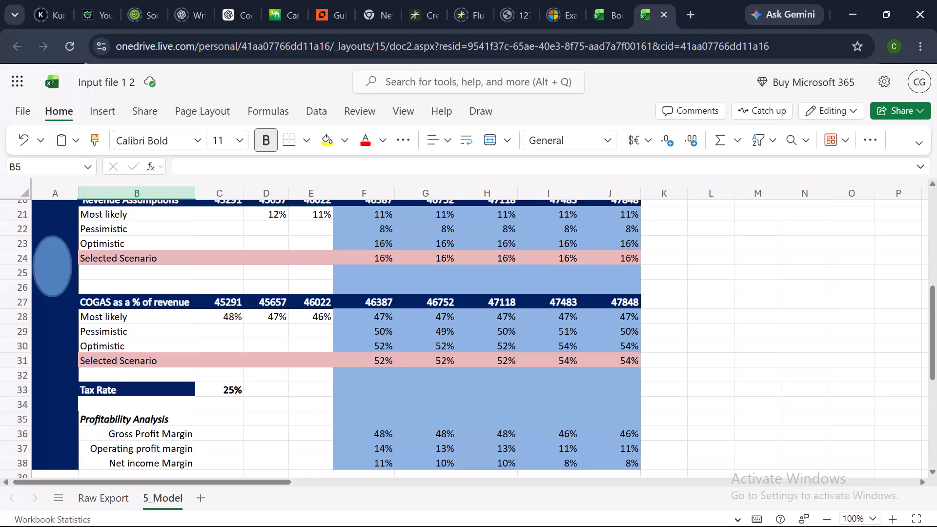
Enter the formula =DATE(2023,12,31) in cell C6, the first year heading of the Accounts row.
scroll(414, 326, "up", 5)
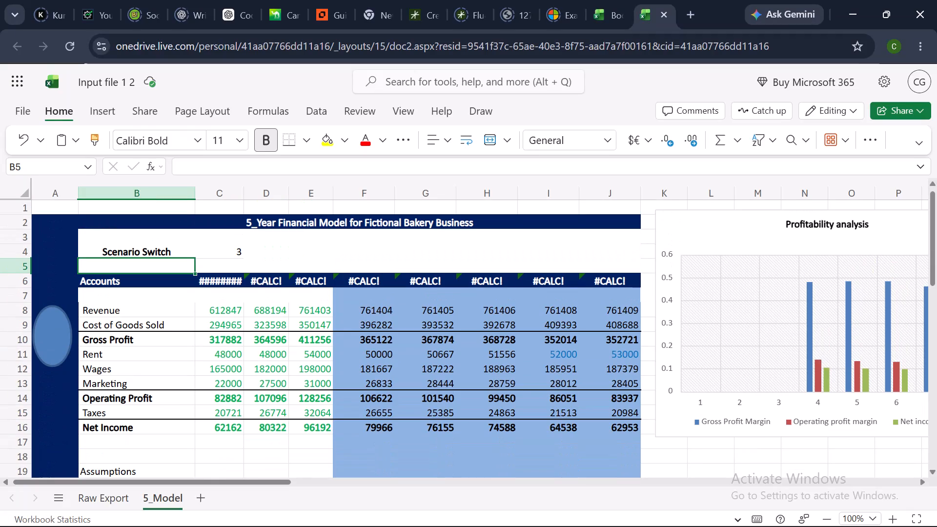
left_click(239, 285)
key("BackSpace")
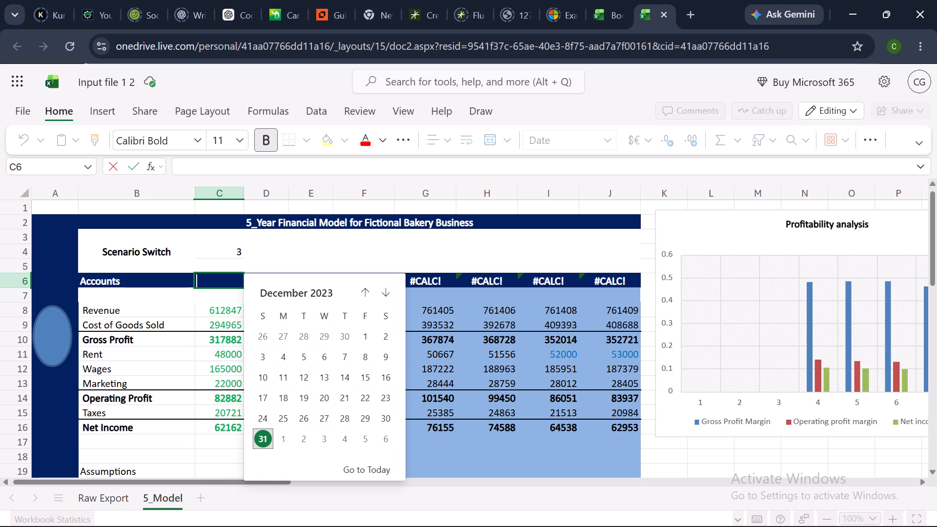
key("equal")
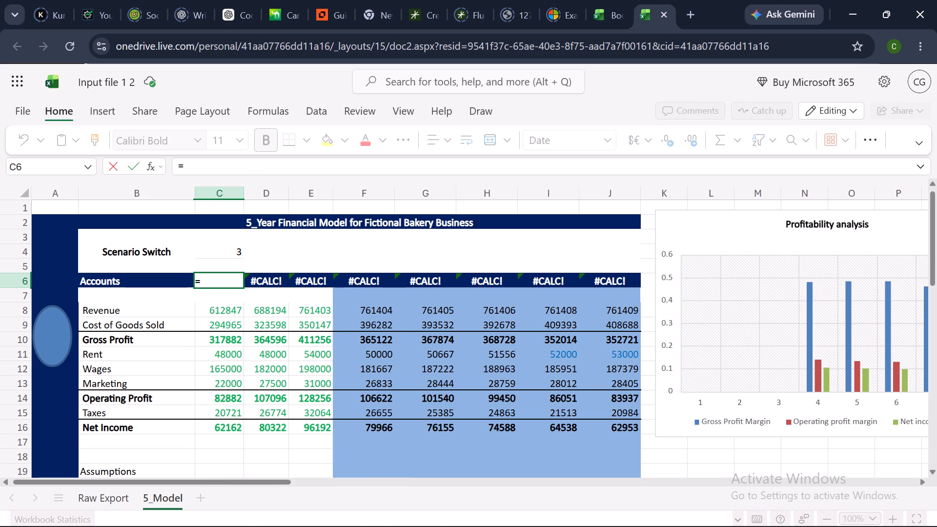
type("da")
type("te")
key("shift+parenleft")
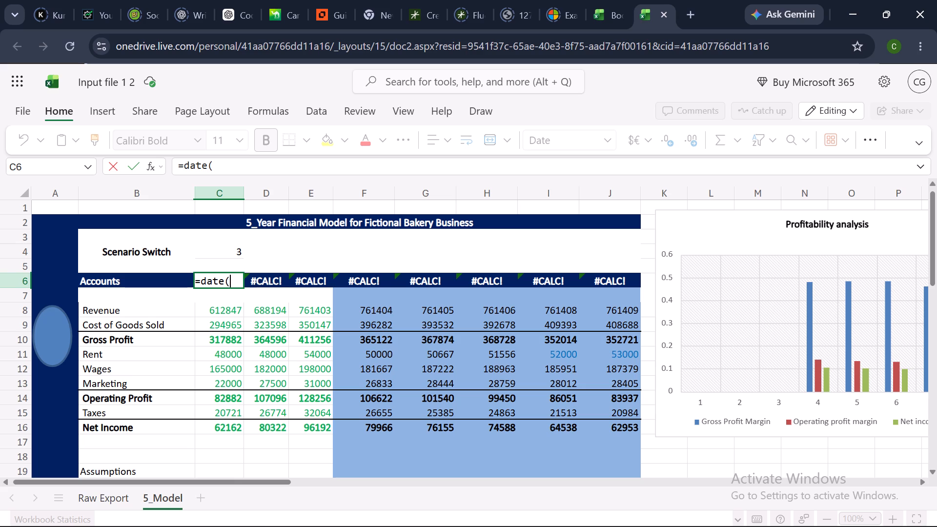
type("2023")
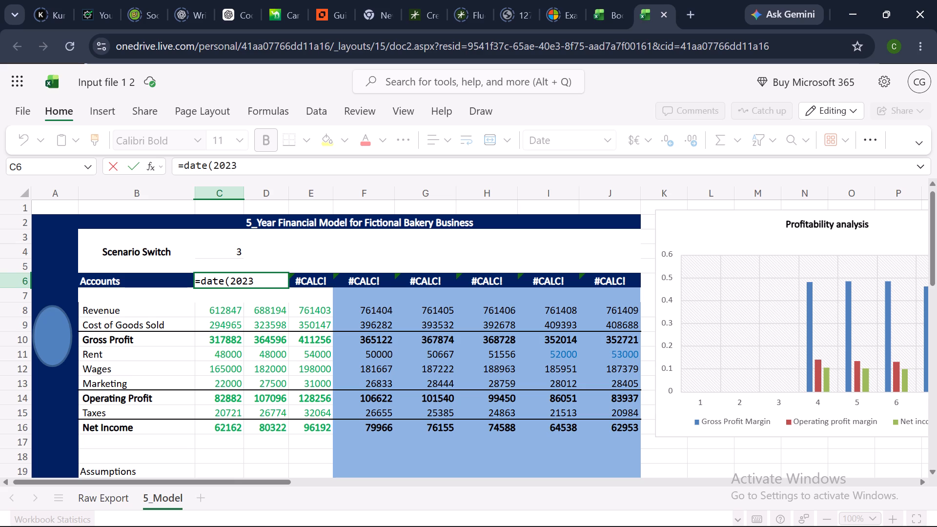
key("comma")
type("12,")
key("3")
key("1")
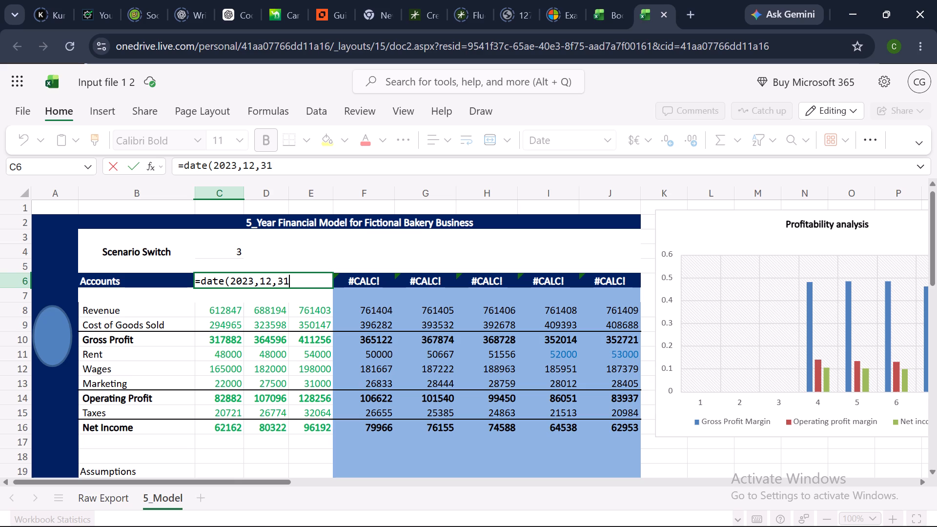
key("shift+parenright")
key("Return")
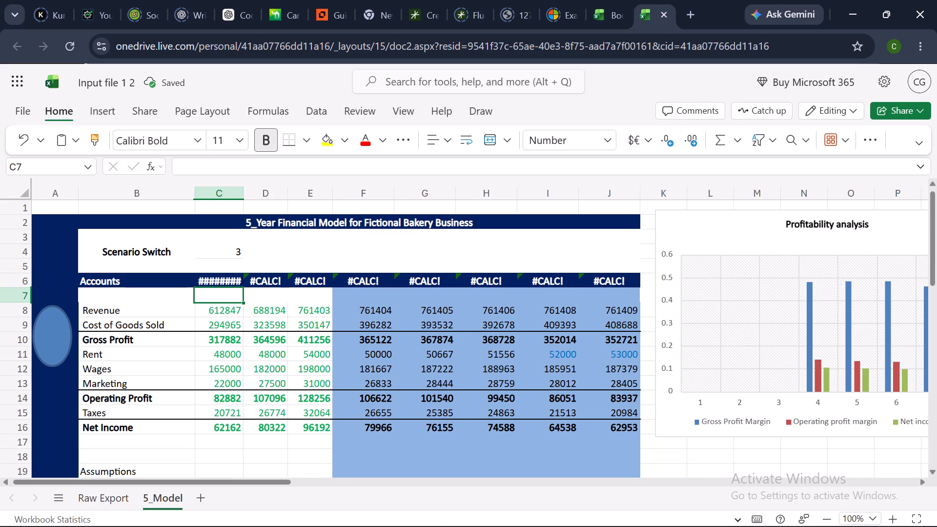
Fill the date formula from C6 into D6, allowing the site clipboard access.
left_click(229, 281)
left_click(229, 281)
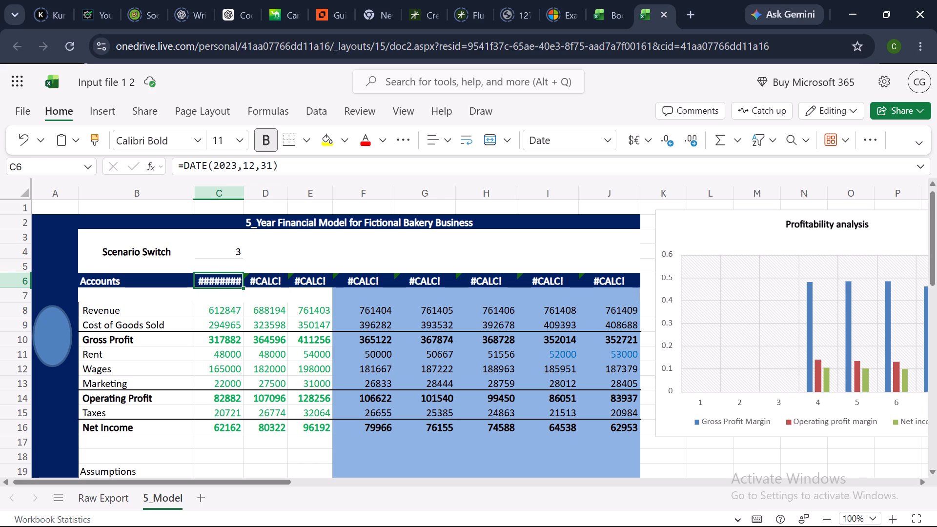
left_click(244, 288)
left_click_drag(244, 288, 260, 290)
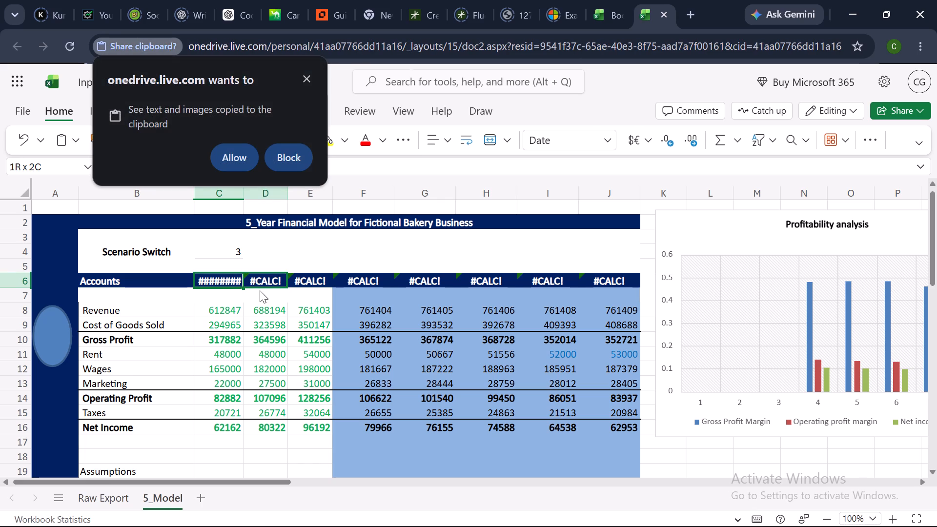
left_click(239, 159)
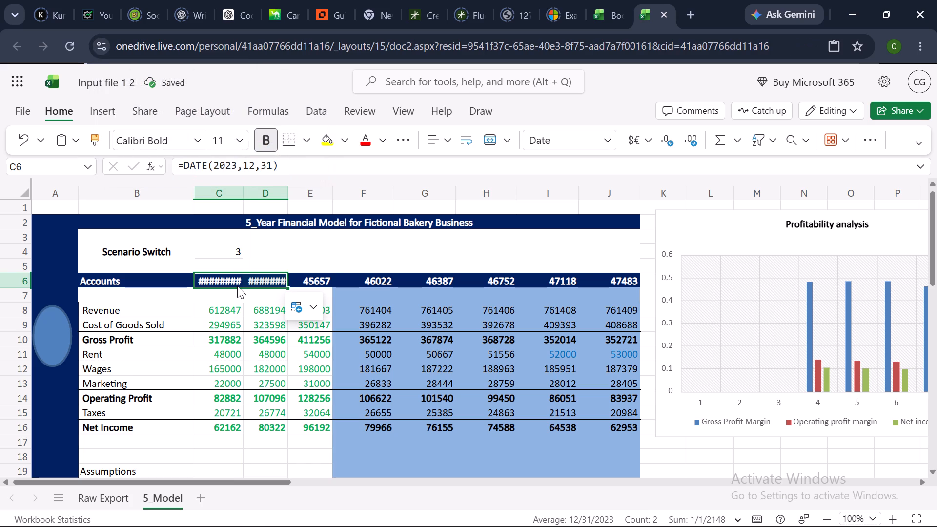
left_click(237, 282)
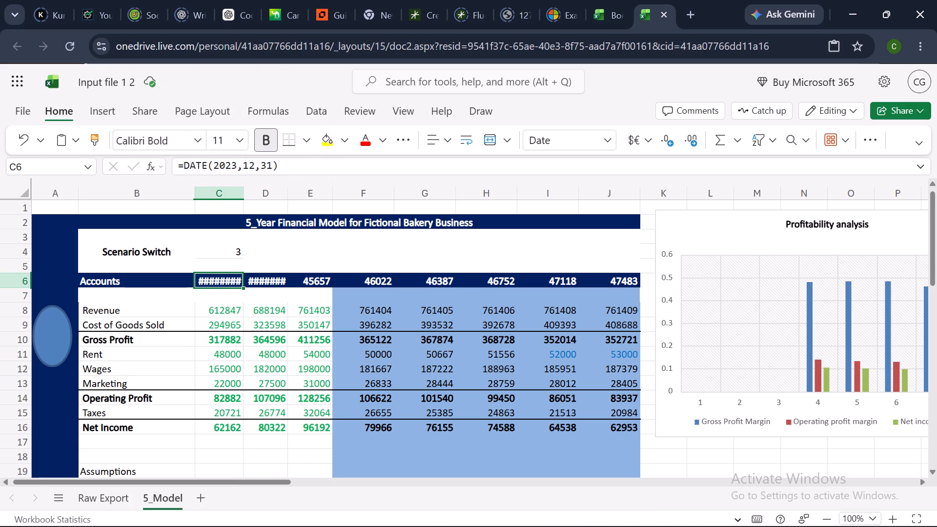
left_click_drag(244, 289, 255, 286)
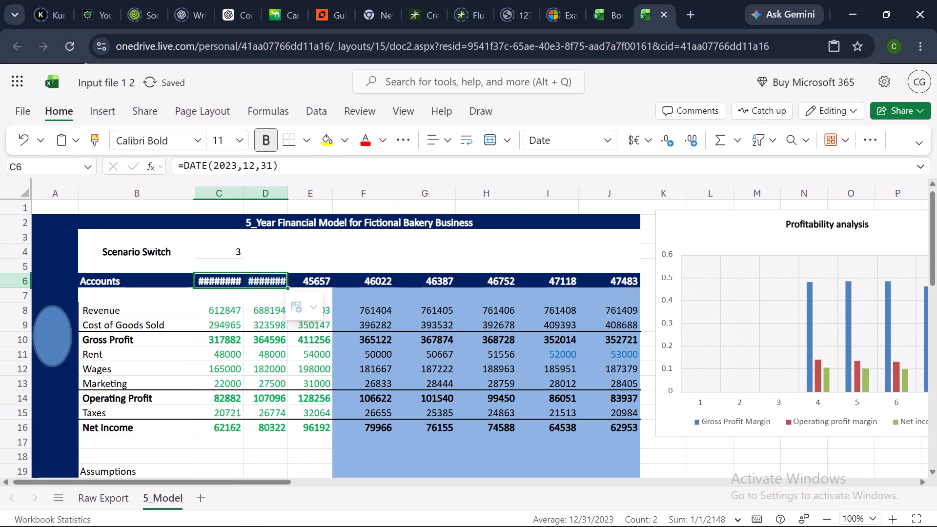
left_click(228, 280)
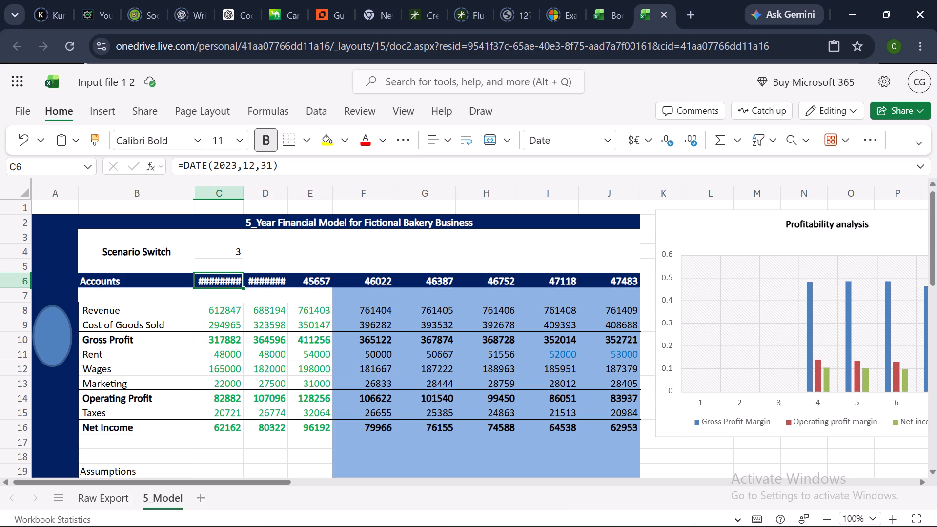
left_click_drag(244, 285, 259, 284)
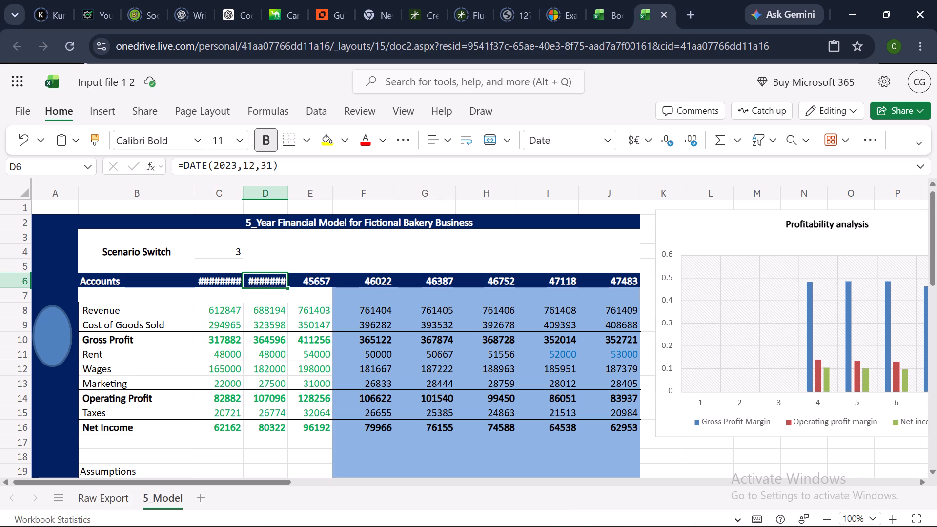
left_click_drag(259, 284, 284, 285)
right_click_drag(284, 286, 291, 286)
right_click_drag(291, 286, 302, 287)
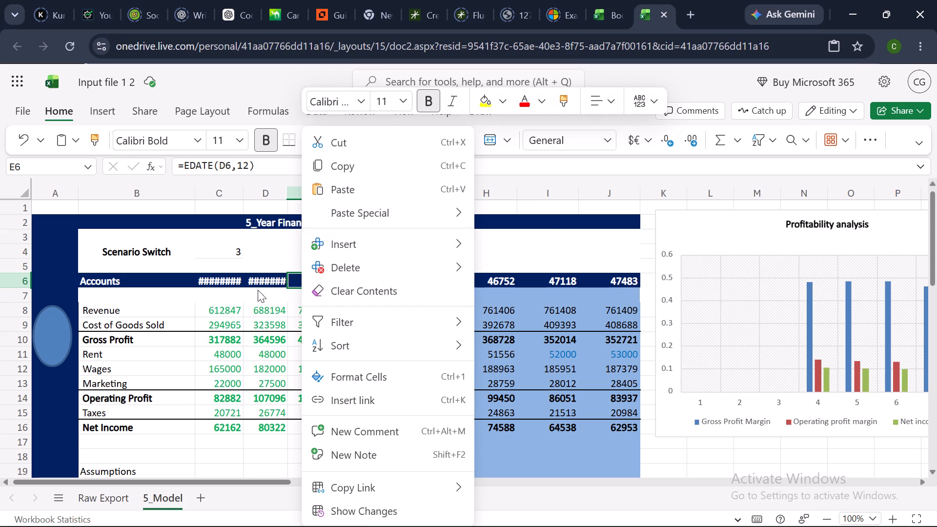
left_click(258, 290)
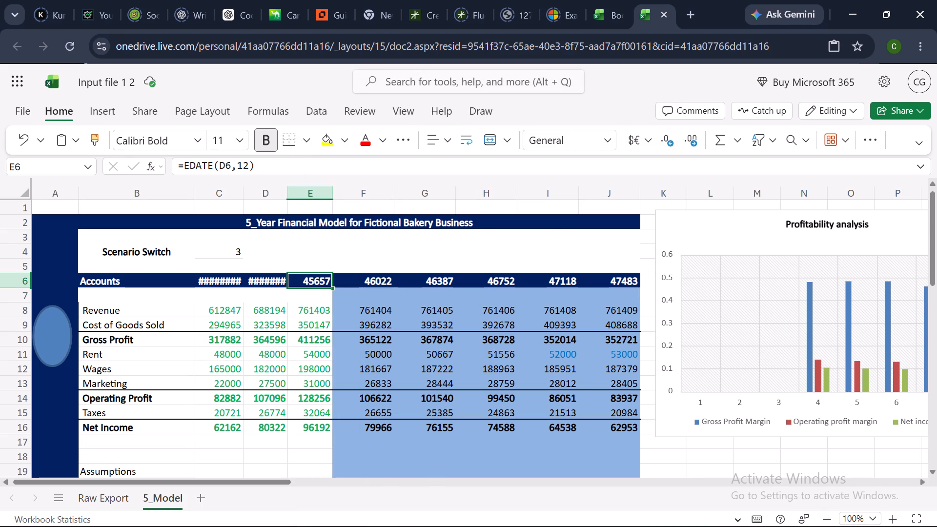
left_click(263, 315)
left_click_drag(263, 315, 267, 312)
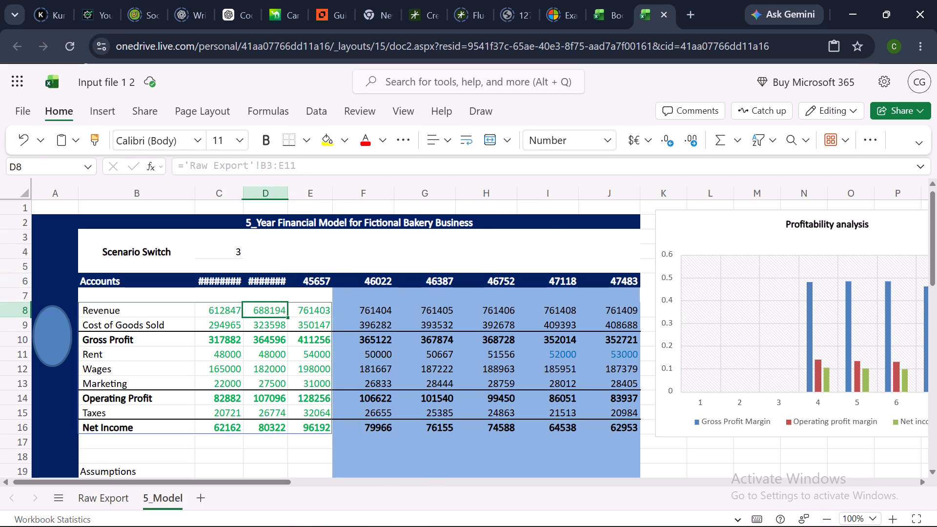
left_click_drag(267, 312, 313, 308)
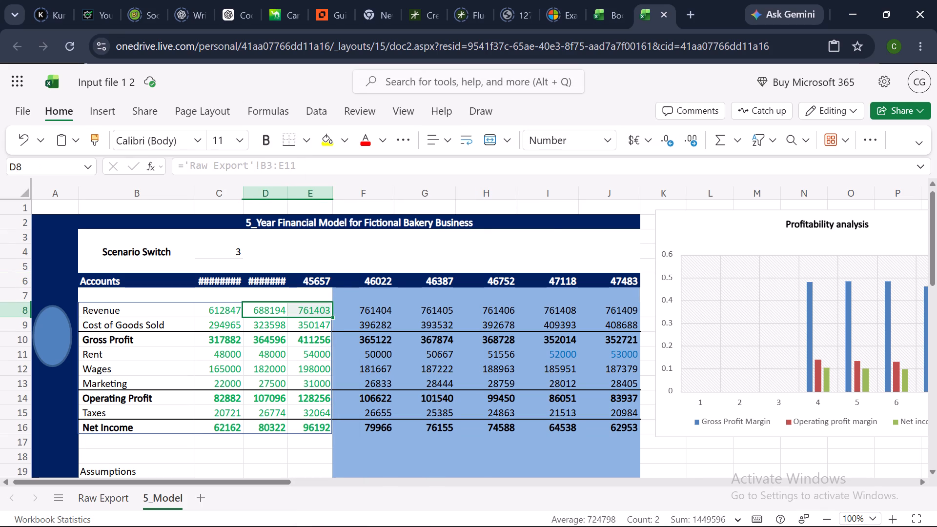
Clear the date formula from cell C6 in the Accounts header row.
left_click(224, 284)
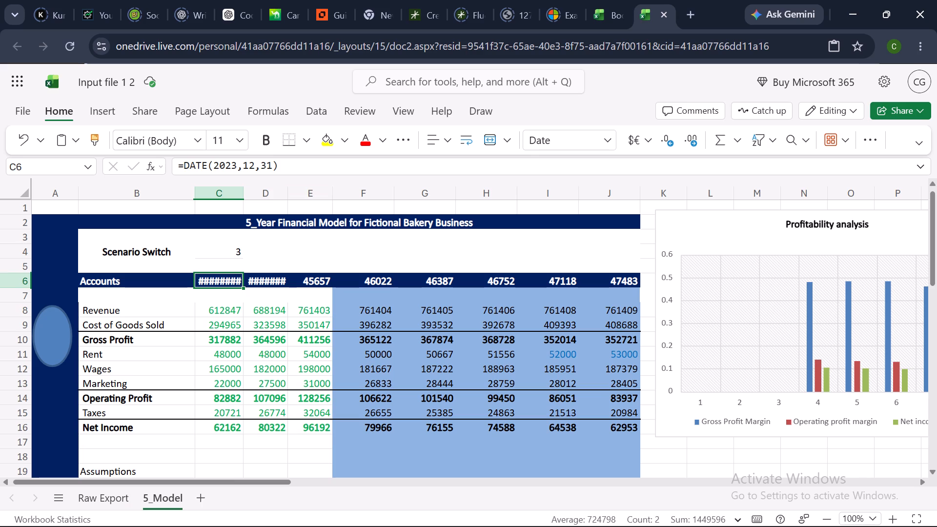
key("BackSpace")
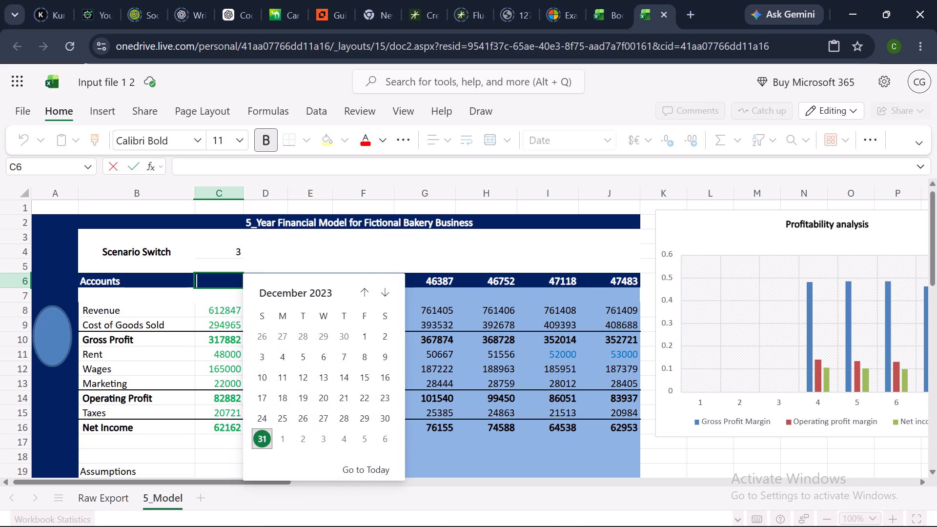
left_click(224, 284)
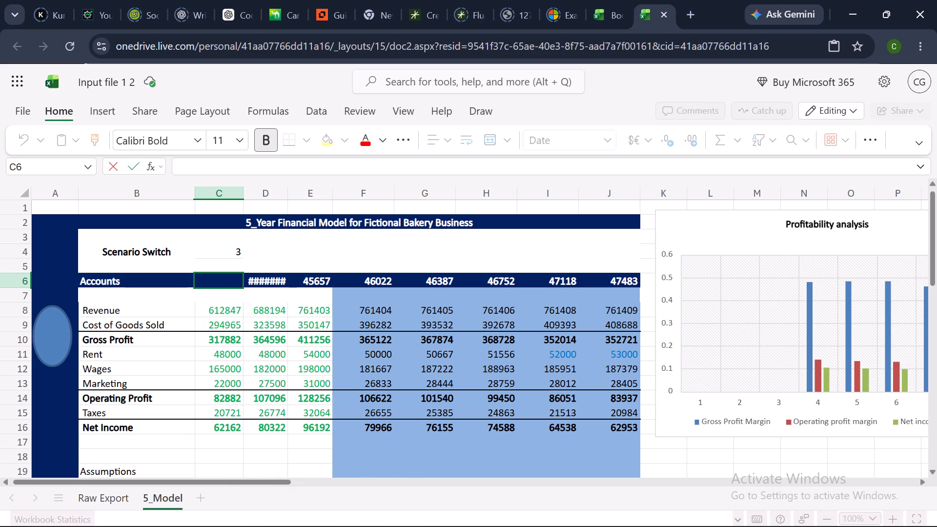
left_click_drag(244, 290, 252, 285)
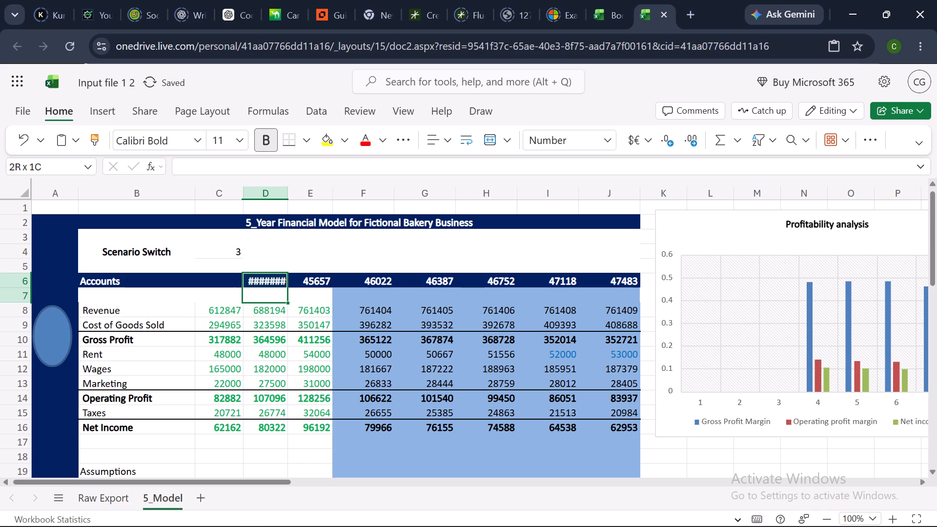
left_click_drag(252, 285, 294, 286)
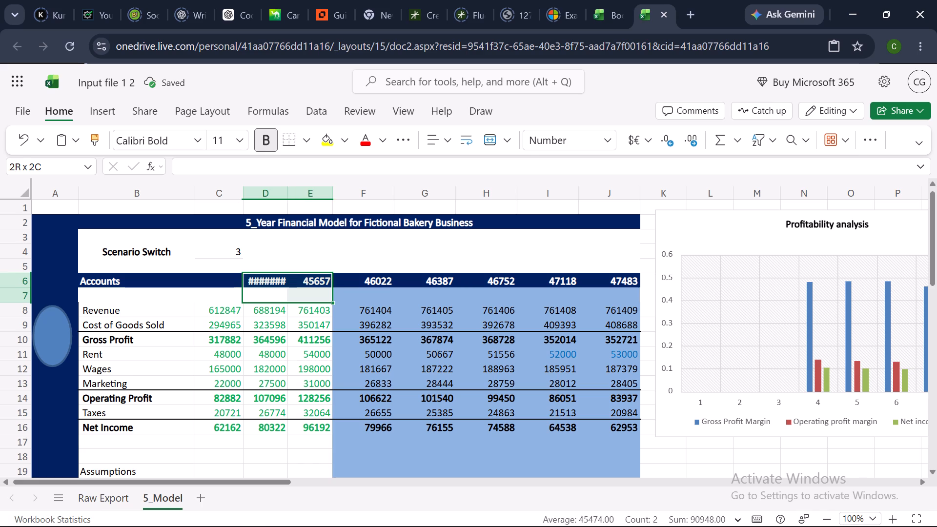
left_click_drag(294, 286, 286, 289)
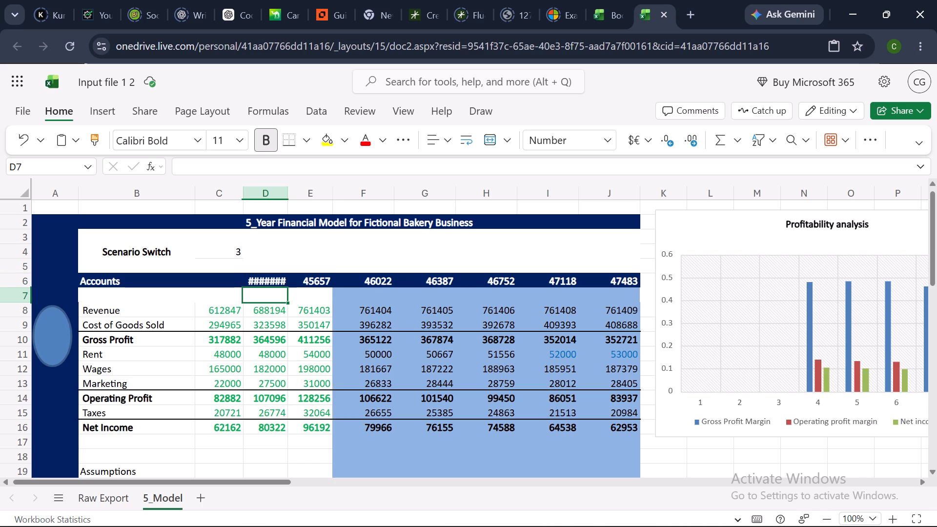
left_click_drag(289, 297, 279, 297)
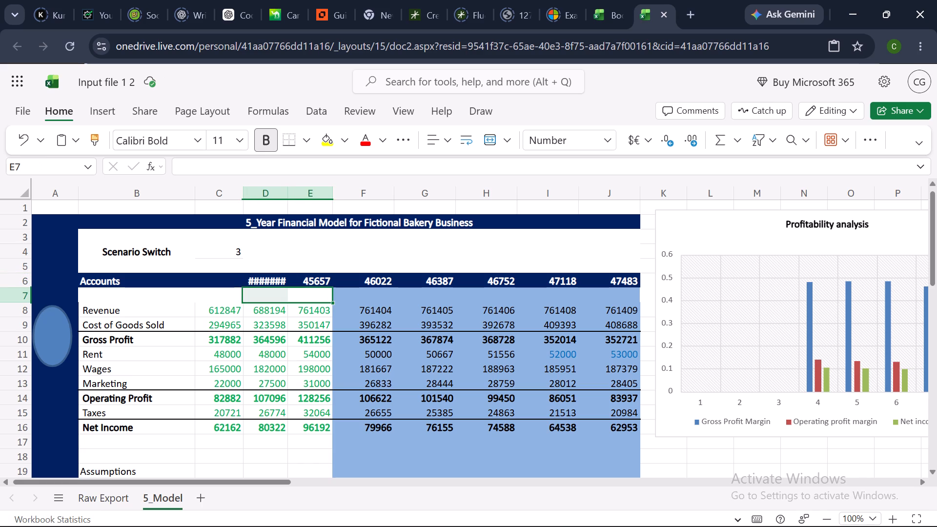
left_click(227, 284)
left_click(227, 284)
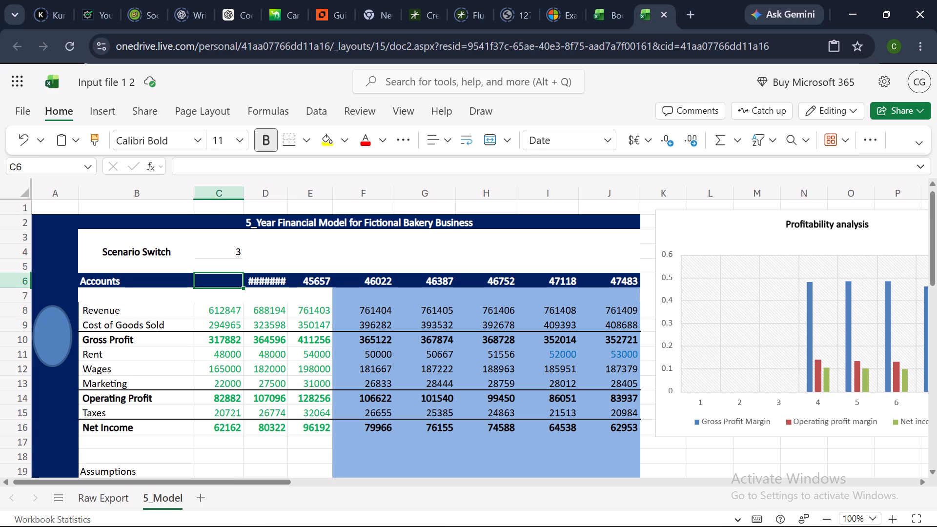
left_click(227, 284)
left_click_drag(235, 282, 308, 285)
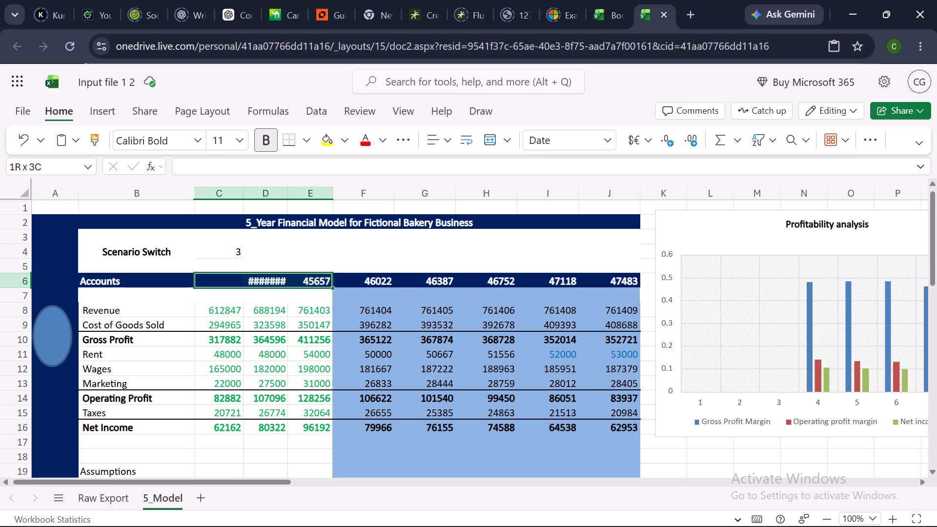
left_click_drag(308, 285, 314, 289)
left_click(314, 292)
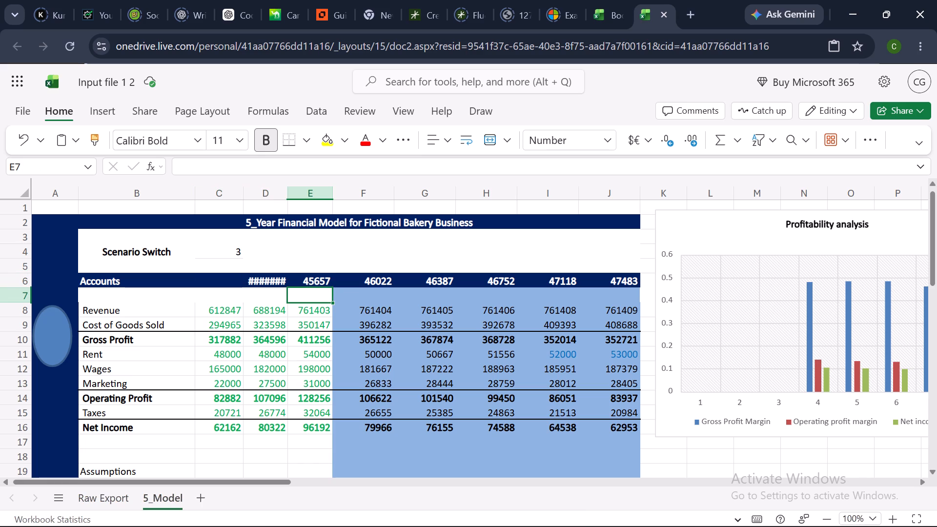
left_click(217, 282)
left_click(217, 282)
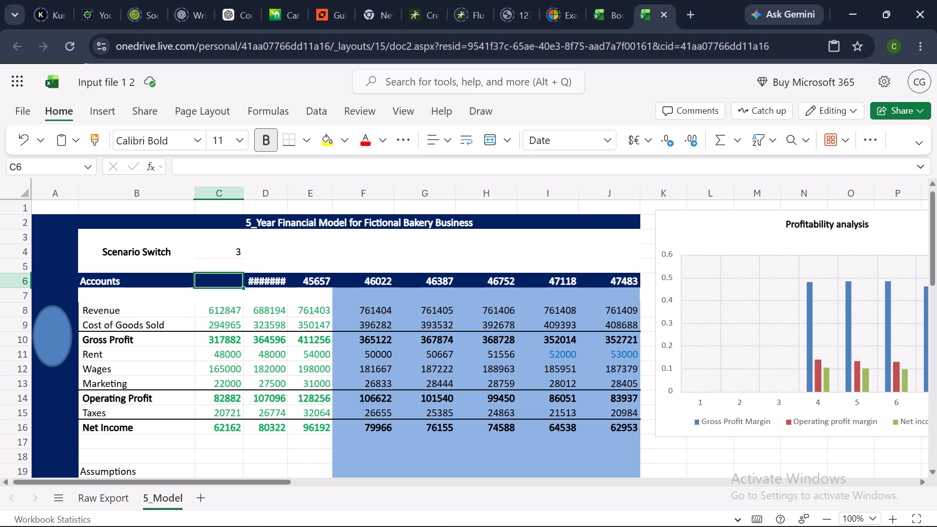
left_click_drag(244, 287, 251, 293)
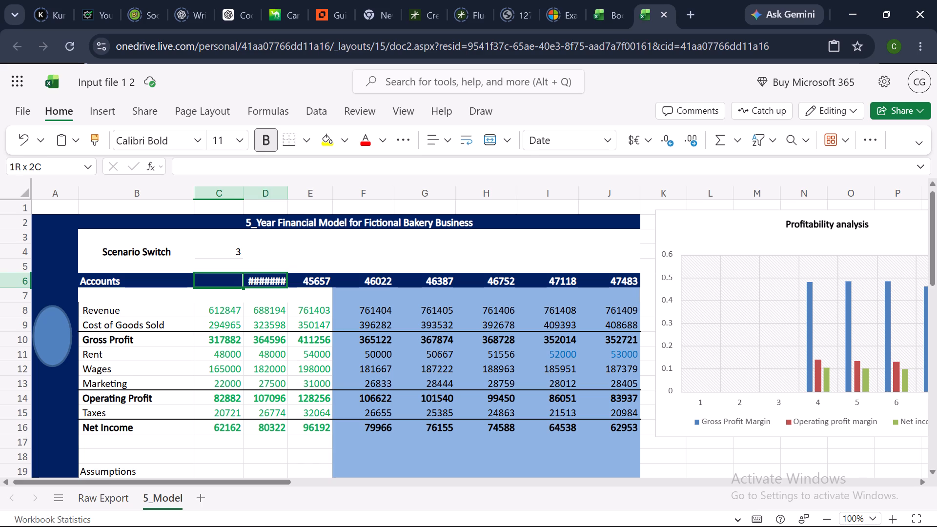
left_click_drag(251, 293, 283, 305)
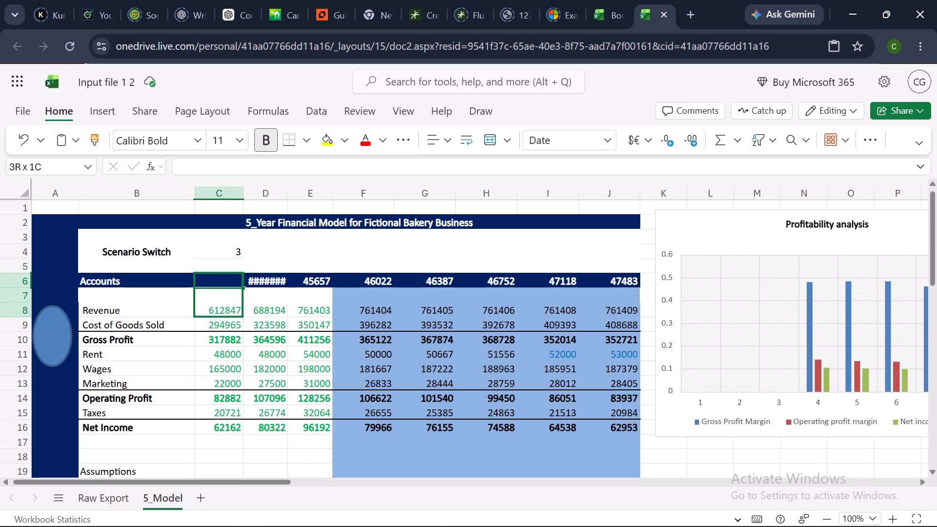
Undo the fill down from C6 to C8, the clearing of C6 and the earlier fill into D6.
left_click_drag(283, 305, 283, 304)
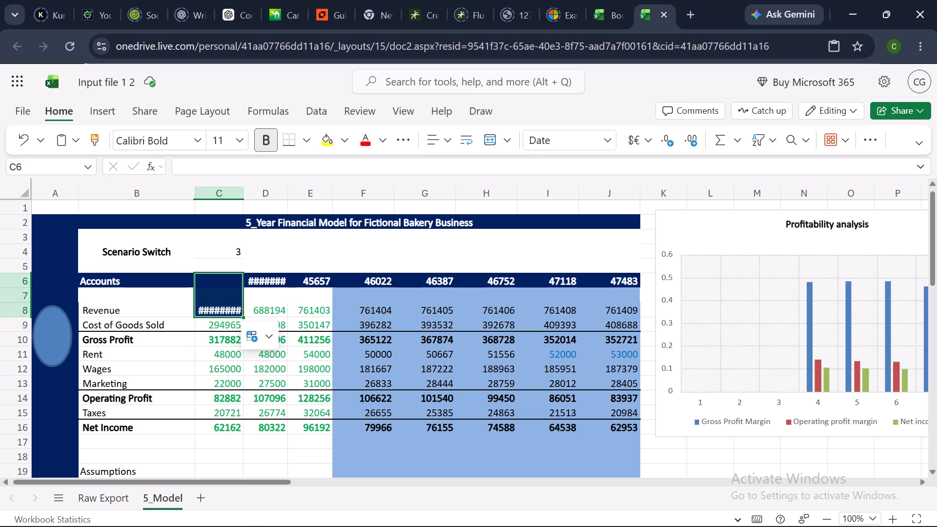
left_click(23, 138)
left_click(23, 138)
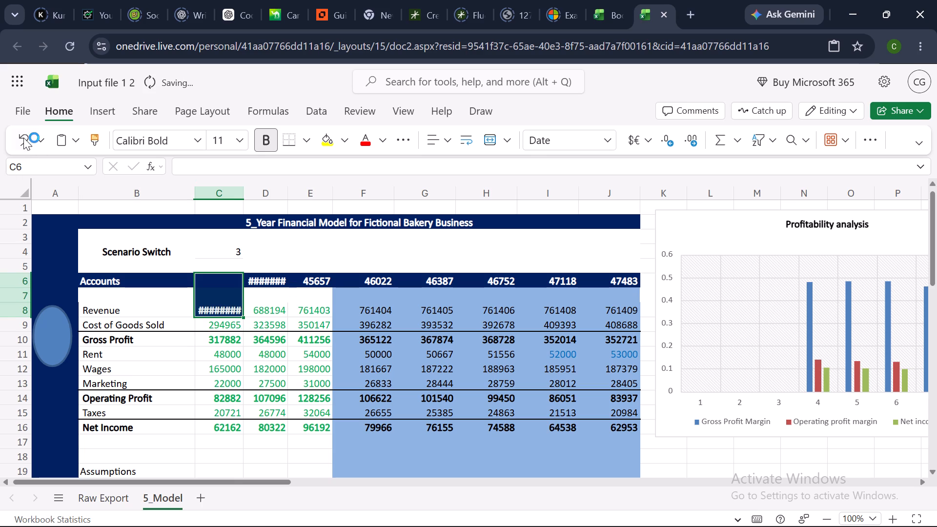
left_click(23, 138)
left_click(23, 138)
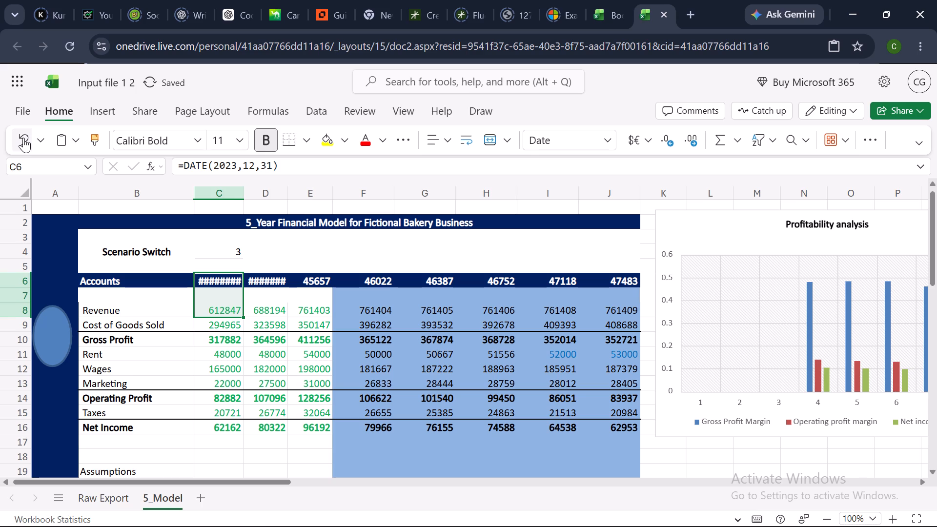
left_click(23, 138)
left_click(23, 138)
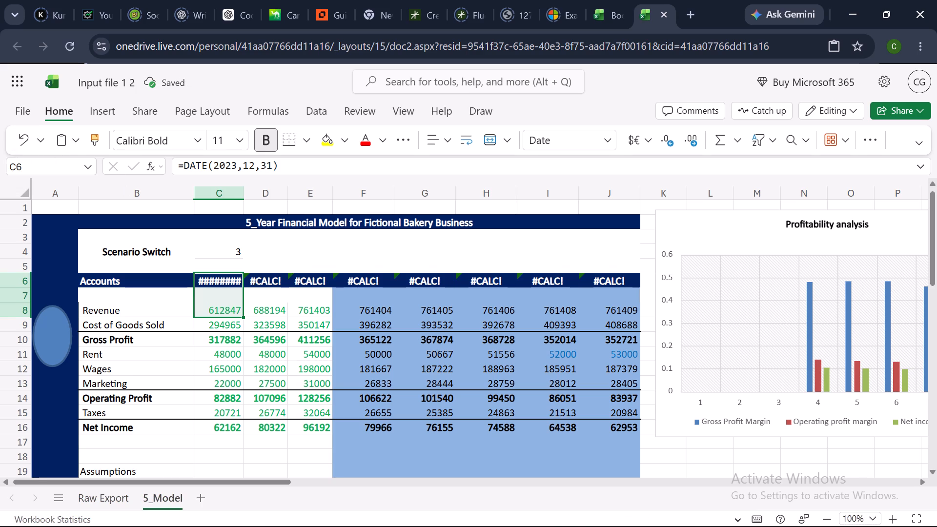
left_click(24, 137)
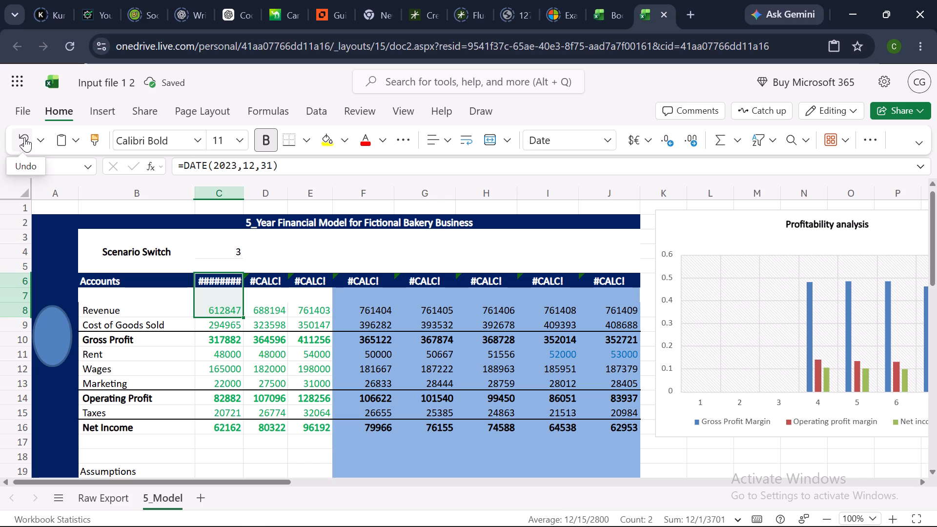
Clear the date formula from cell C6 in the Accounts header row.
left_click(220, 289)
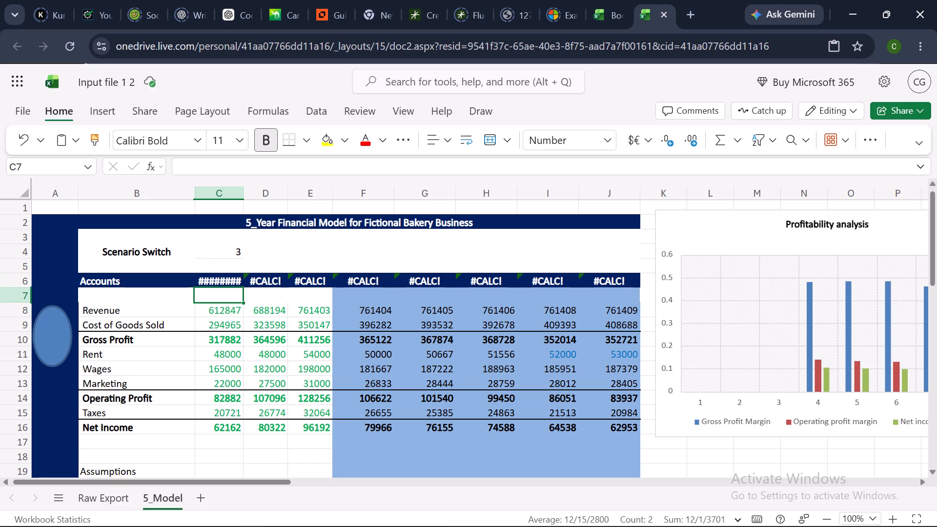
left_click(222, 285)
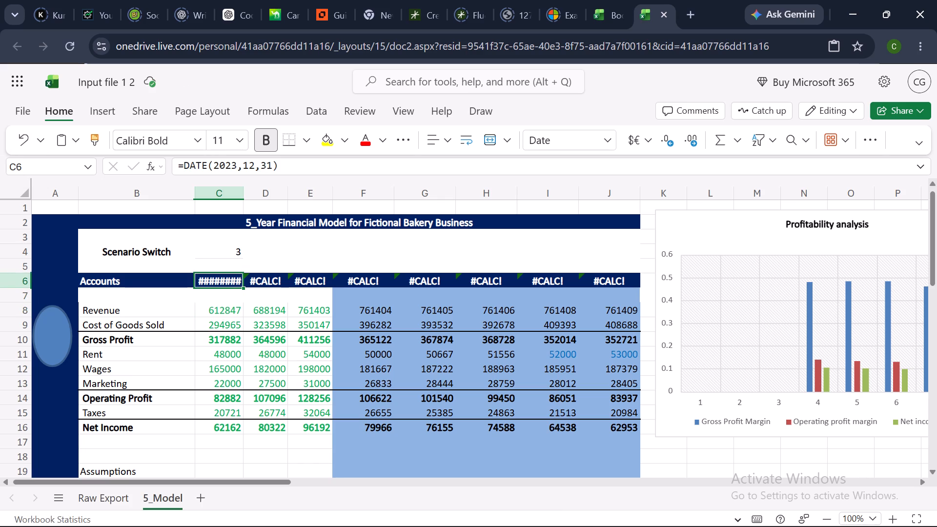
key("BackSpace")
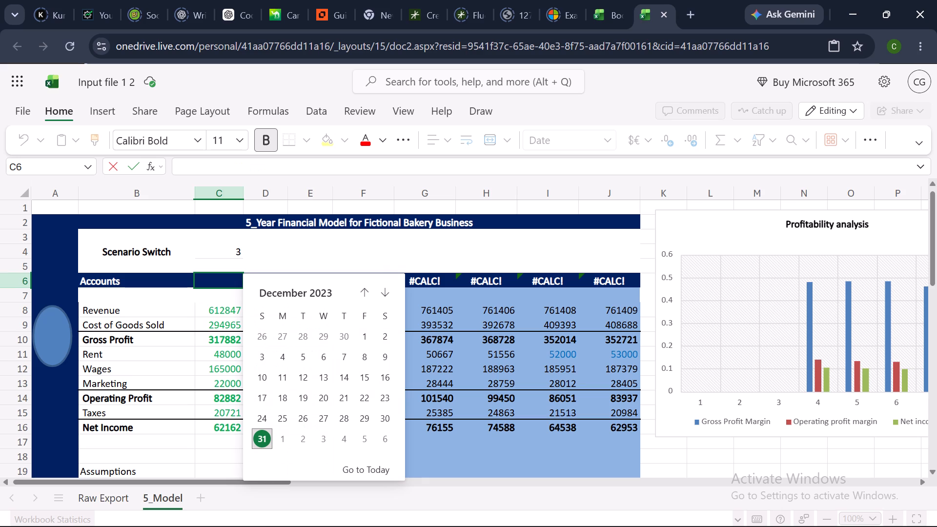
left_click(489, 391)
Enter the formula =DATE(2023,12,31) in cell C6, the first year heading of the Accounts row.
scroll(489, 391, "down", 2)
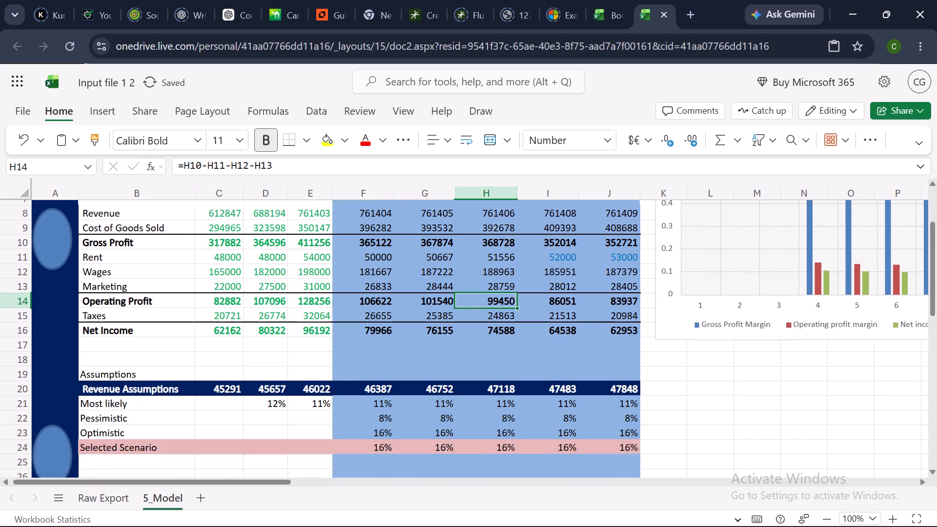
scroll(489, 391, "down", 7)
scroll(489, 391, "up", 6)
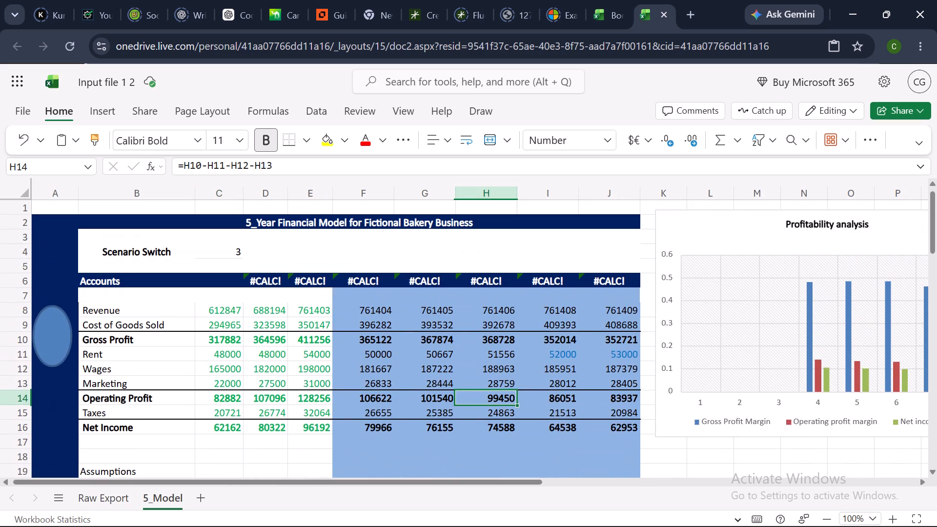
scroll(489, 391, "up", 5)
scroll(551, 350, "up", 3)
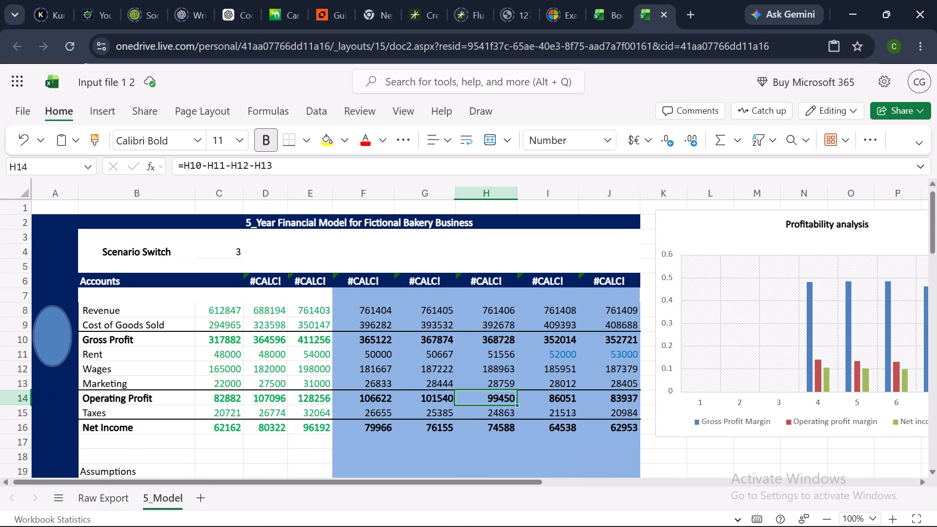
left_click(213, 285)
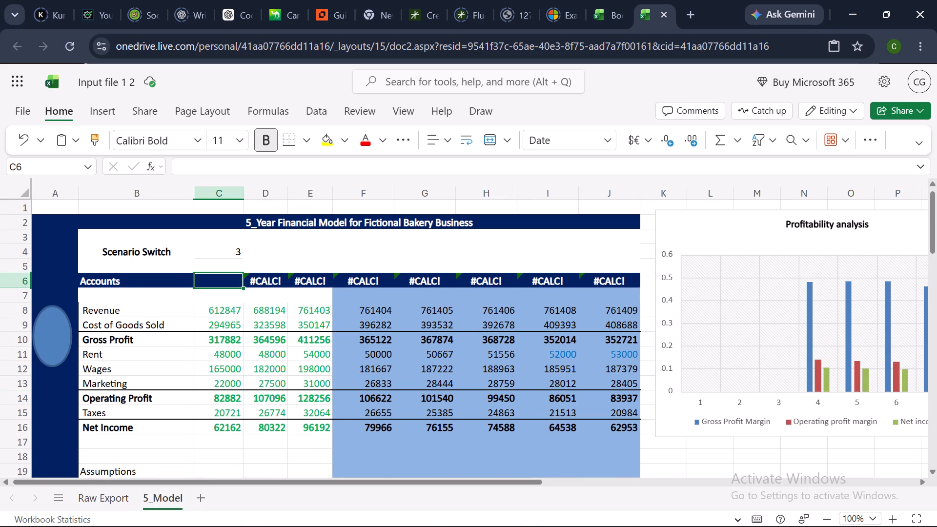
key("equal")
type("date")
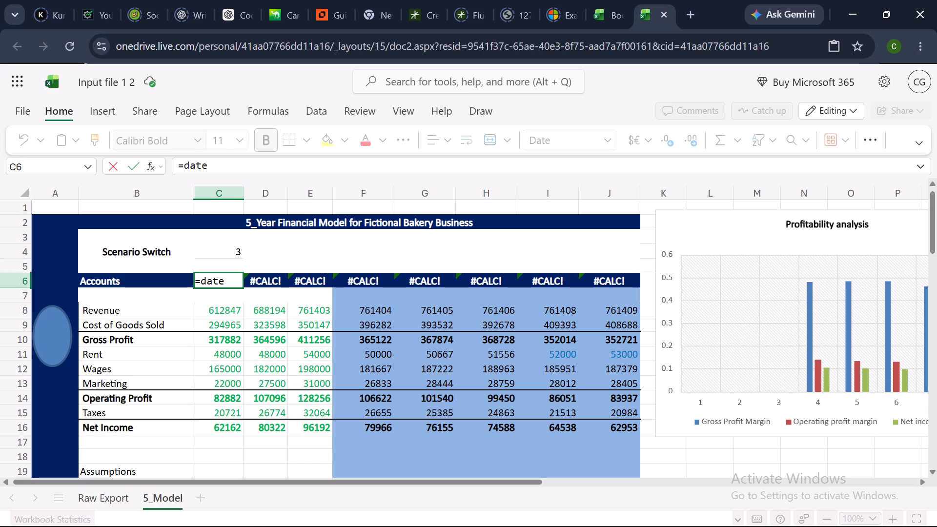
key("shift+parenleft")
type("2023")
type(",12,31")
key("shift+parenright")
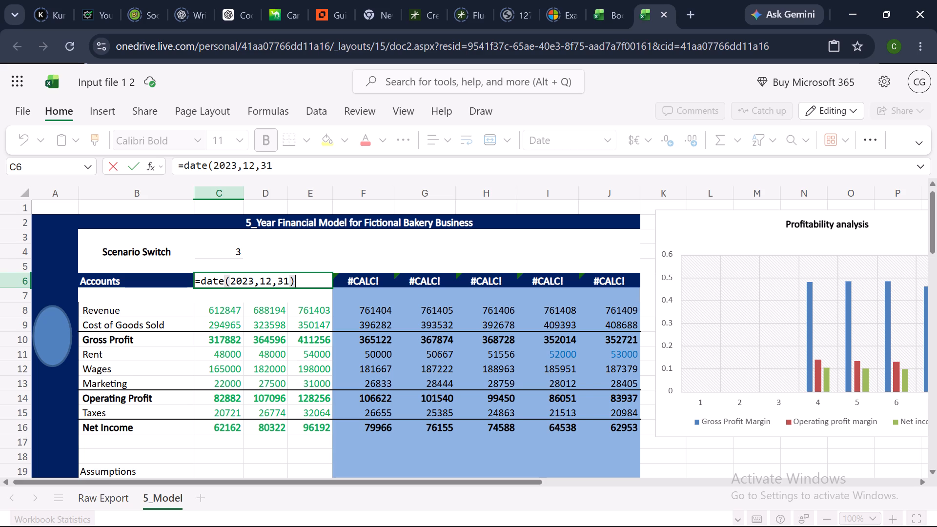
key("Return")
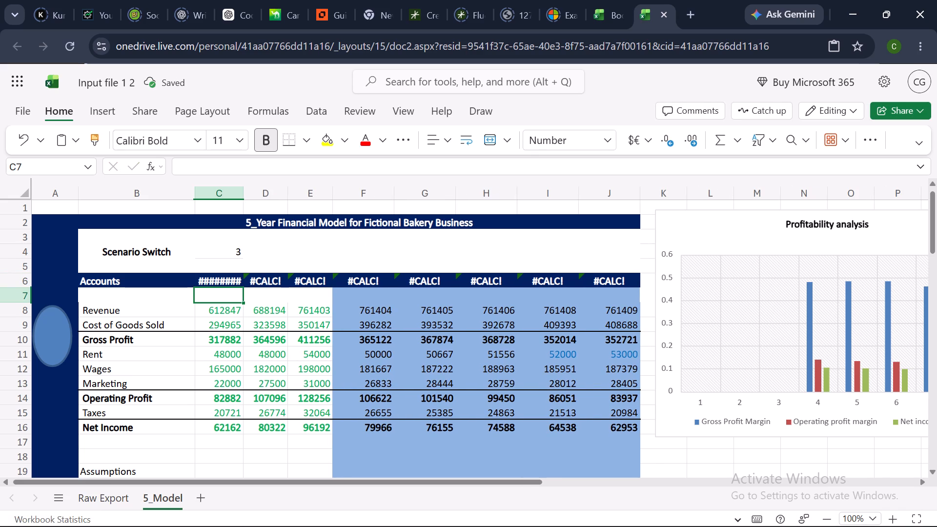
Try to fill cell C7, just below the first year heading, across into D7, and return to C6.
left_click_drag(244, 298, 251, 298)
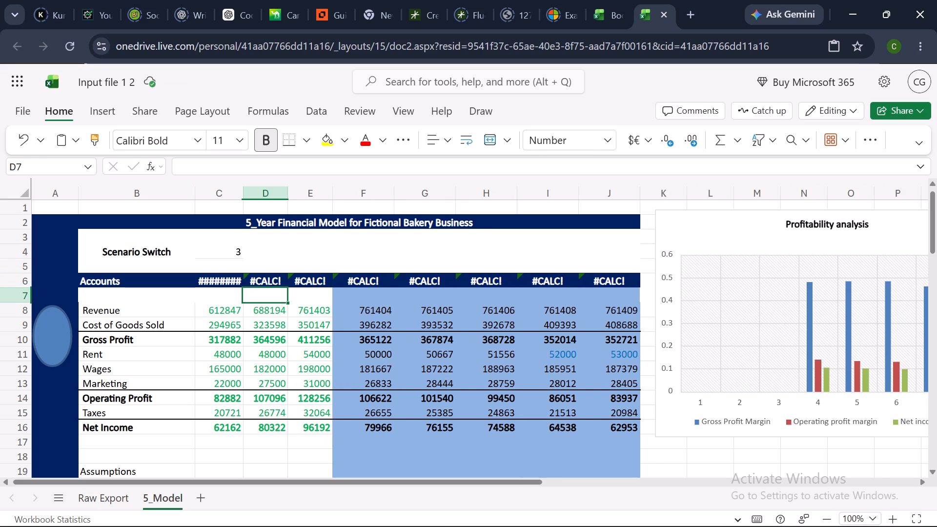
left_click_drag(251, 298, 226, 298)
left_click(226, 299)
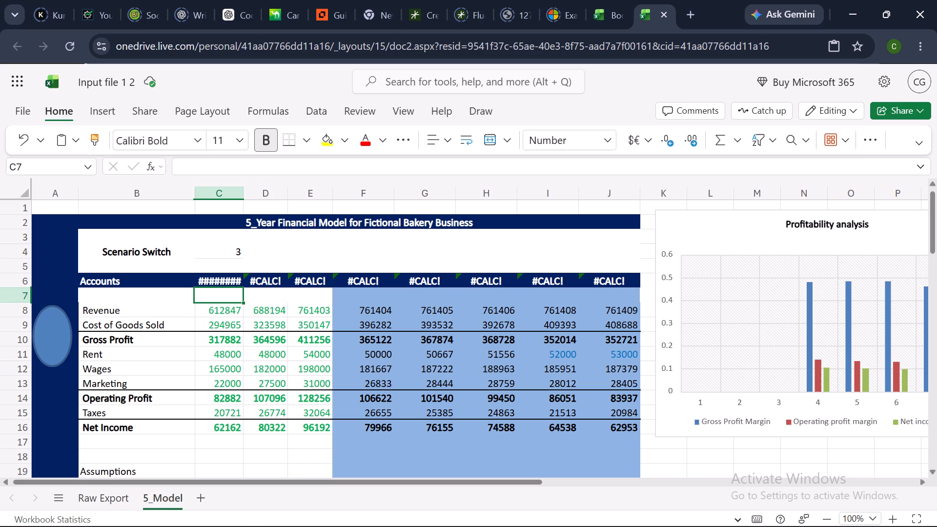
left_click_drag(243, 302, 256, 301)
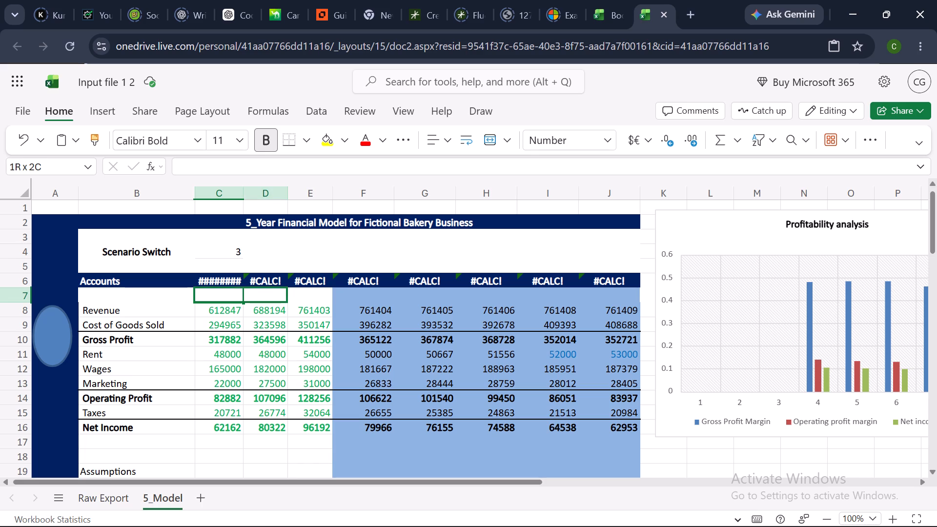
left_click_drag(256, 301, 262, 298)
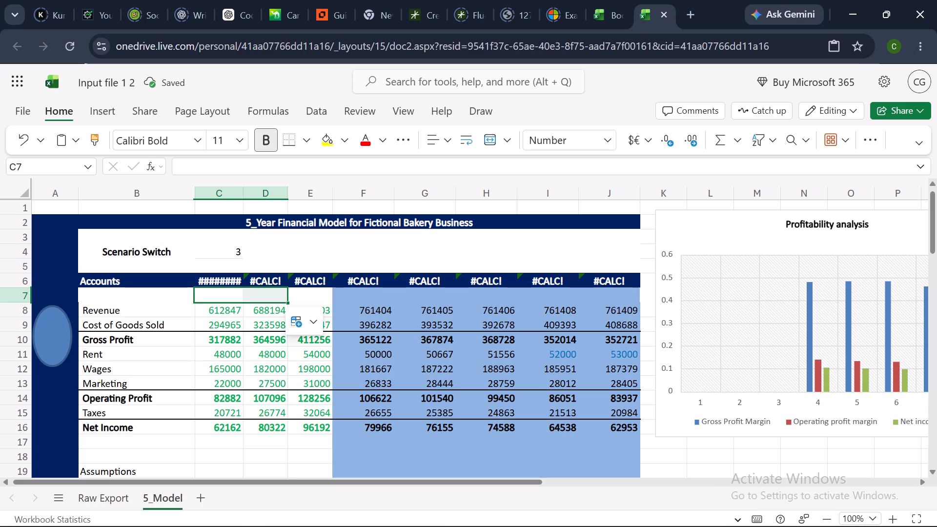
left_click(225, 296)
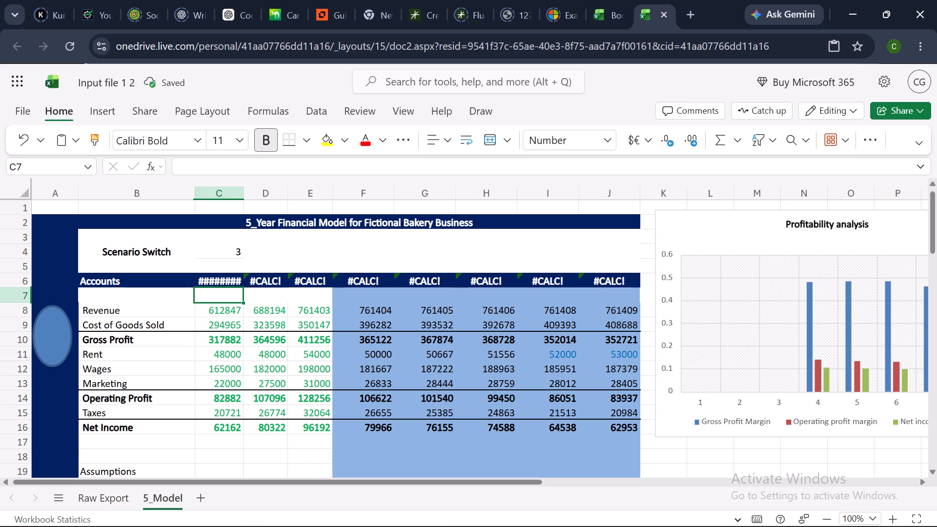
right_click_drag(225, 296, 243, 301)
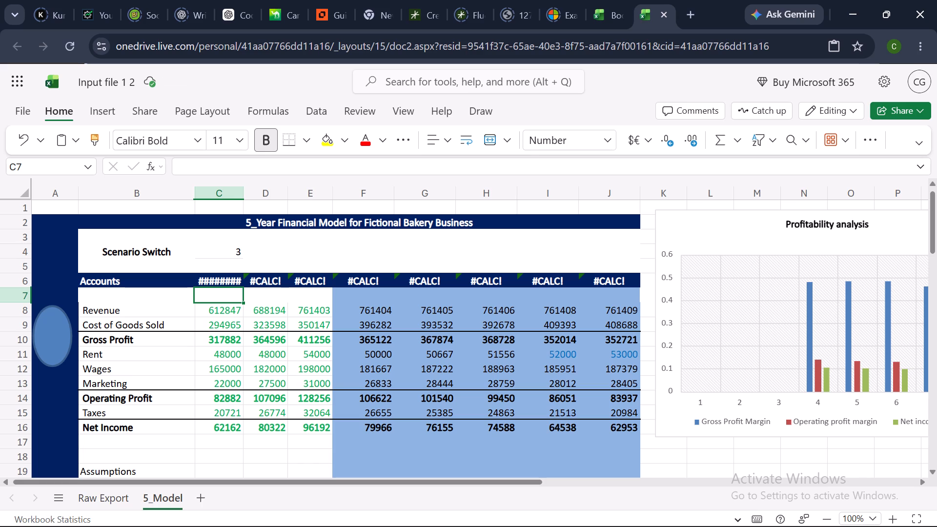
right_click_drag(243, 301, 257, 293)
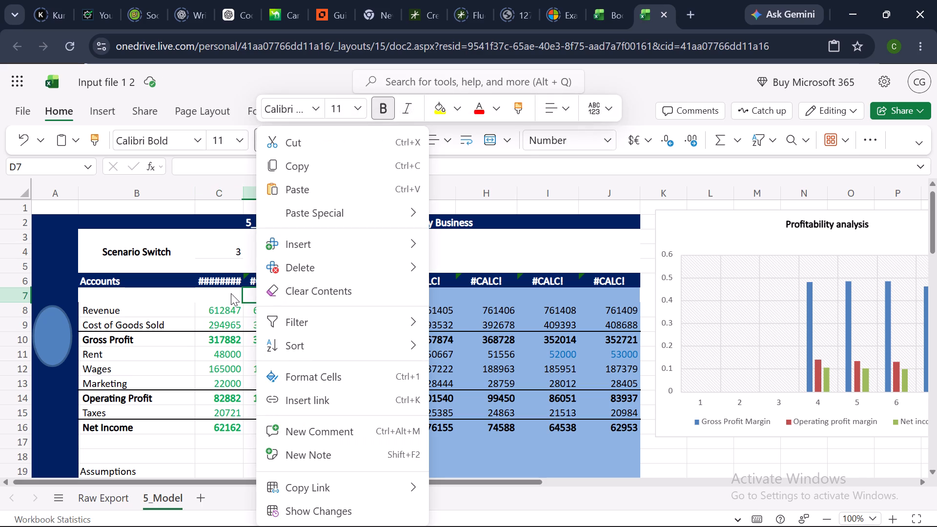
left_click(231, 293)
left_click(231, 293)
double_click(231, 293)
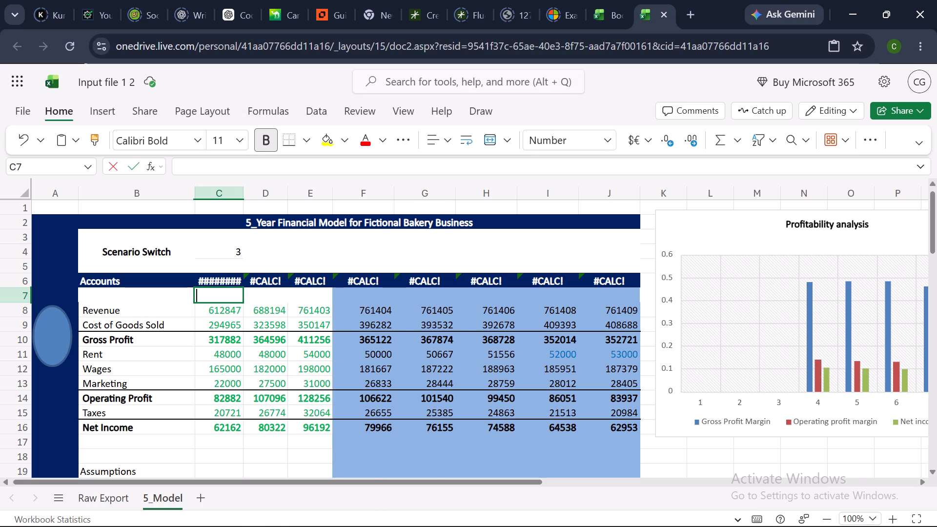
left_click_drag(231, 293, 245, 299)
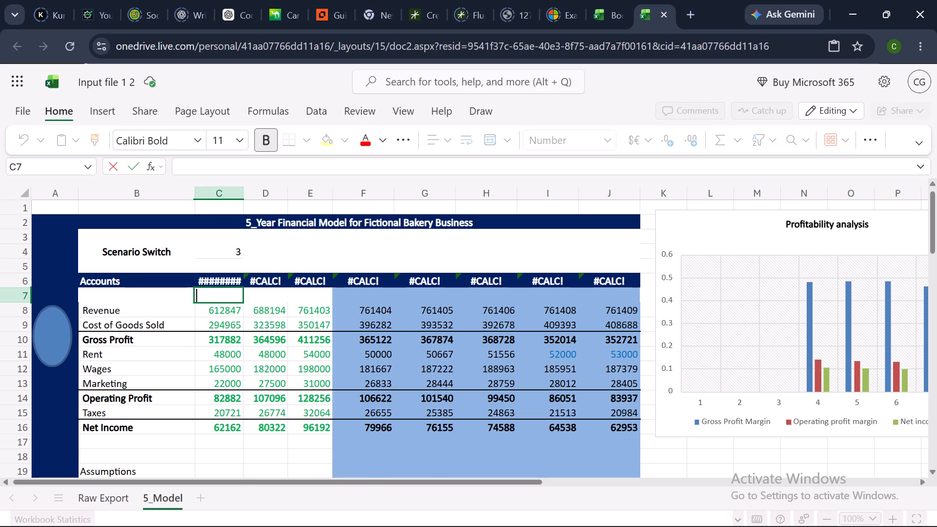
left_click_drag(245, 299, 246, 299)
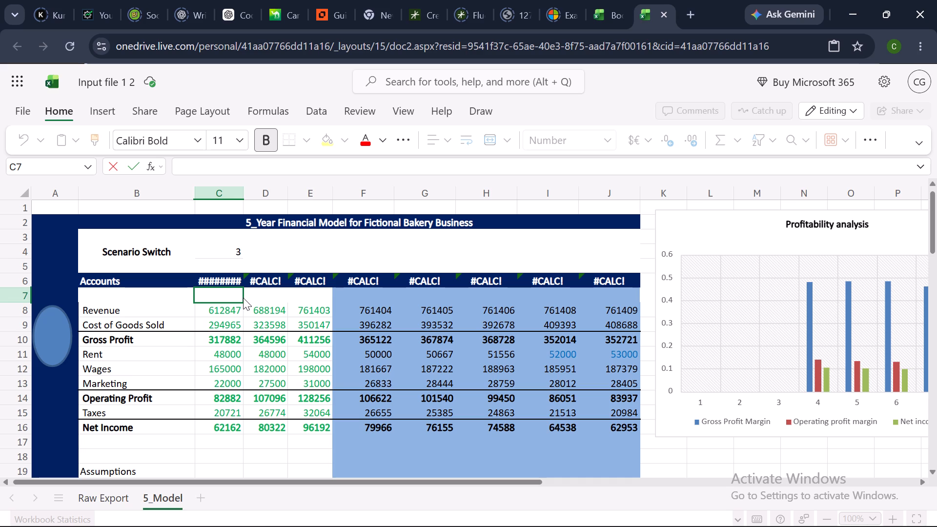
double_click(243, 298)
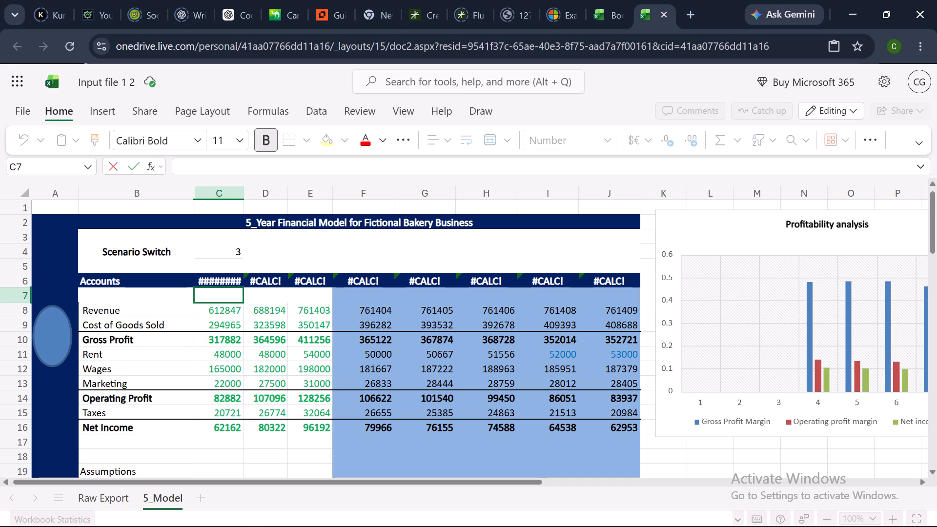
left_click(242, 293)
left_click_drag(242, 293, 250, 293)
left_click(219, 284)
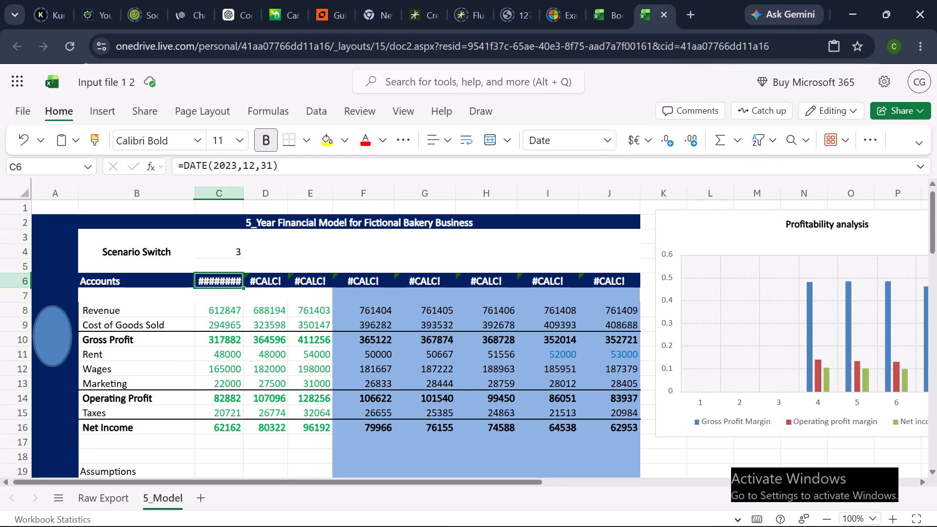
Fill the date formula from cell C6 across into D6 in the Accounts header row.
left_click_drag(242, 288, 251, 290)
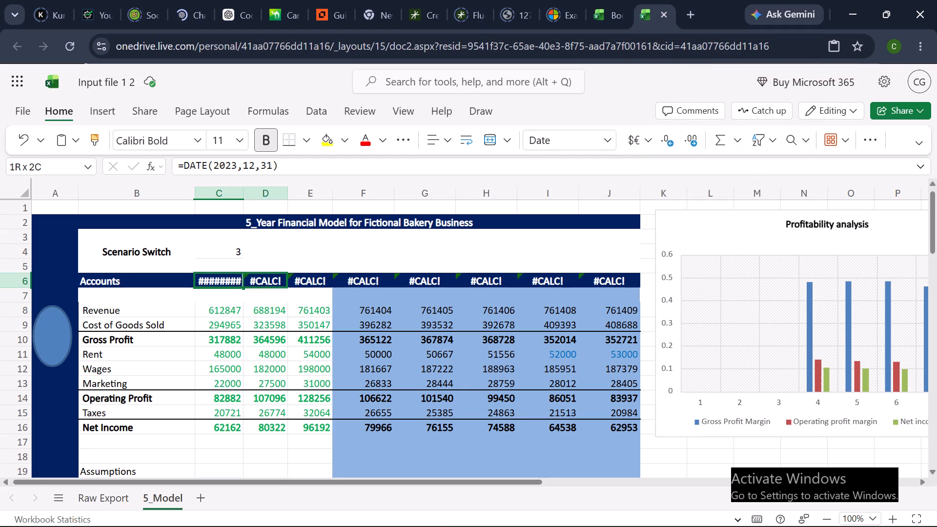
left_click_drag(251, 290, 252, 290)
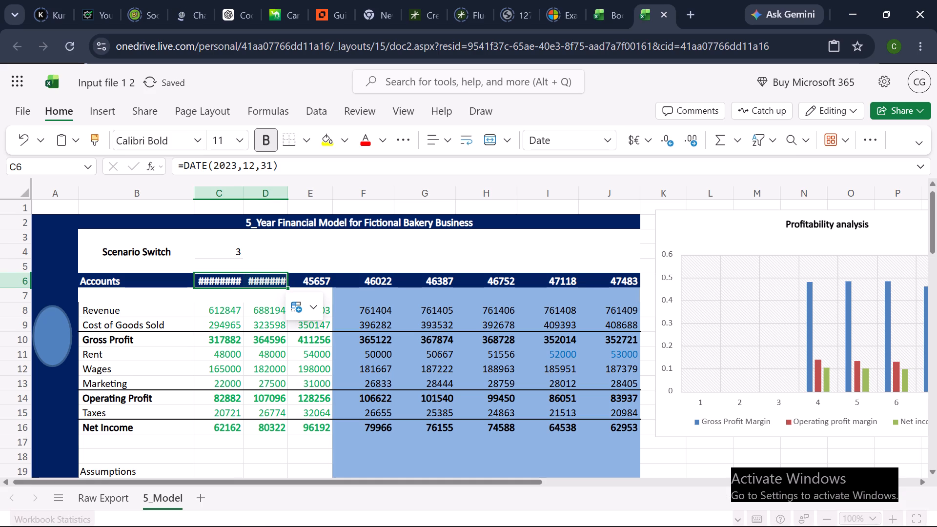
left_click(314, 307)
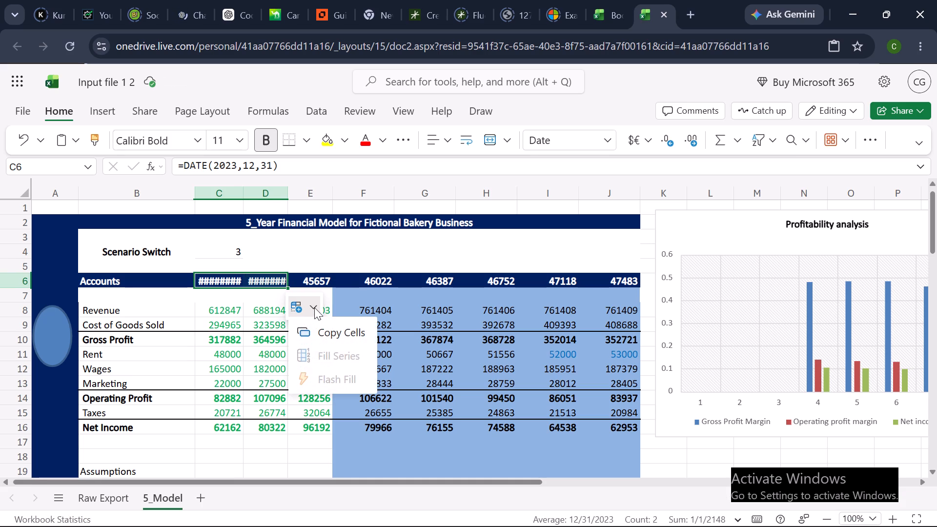
left_click(314, 307)
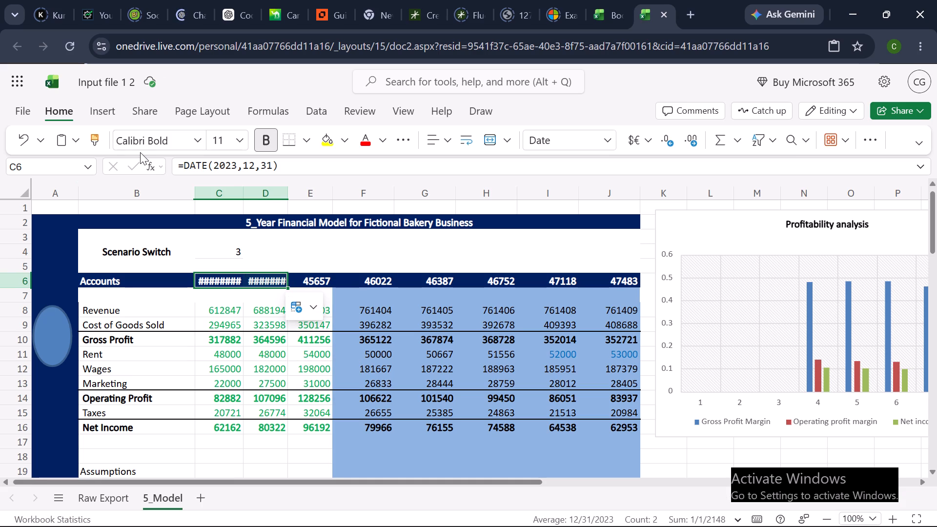
left_click(19, 107)
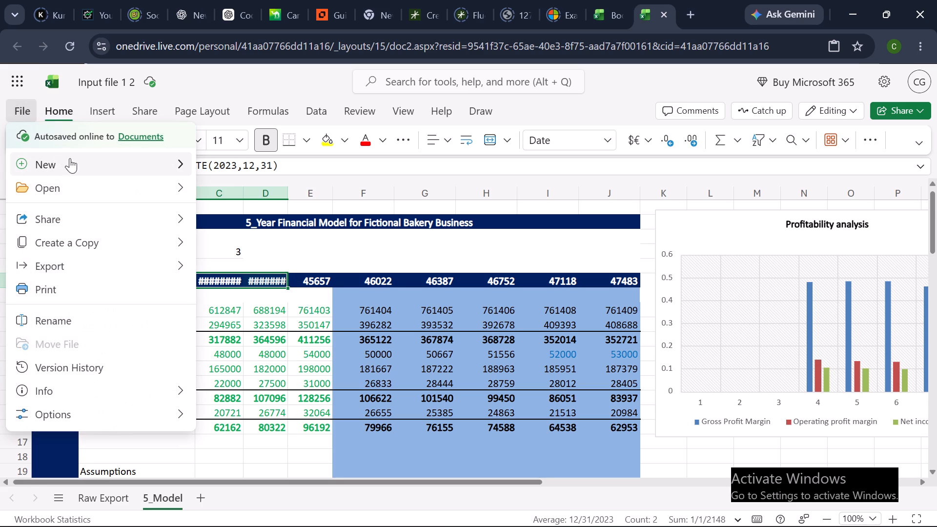
left_click(291, 168)
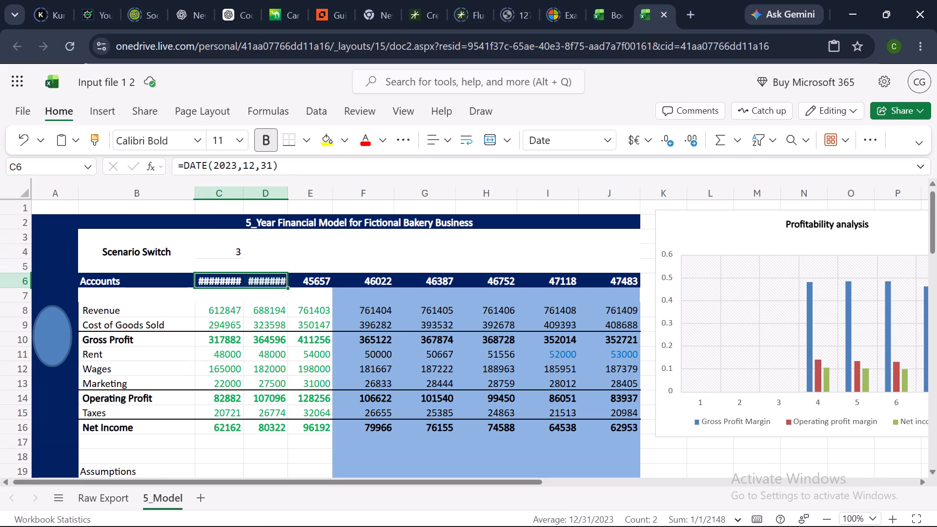
Open the full cell formatting options for the date heading in cell C6.
left_click(230, 289)
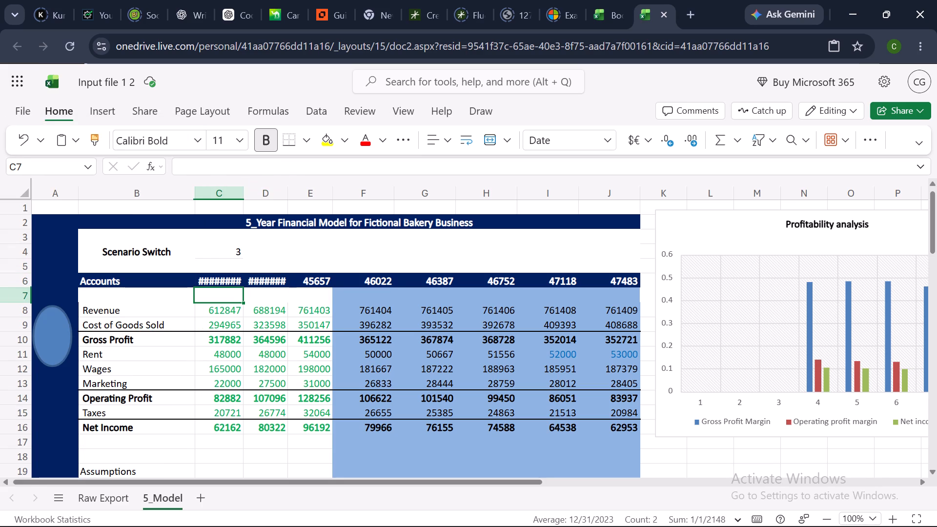
left_click(232, 282)
left_click(232, 282)
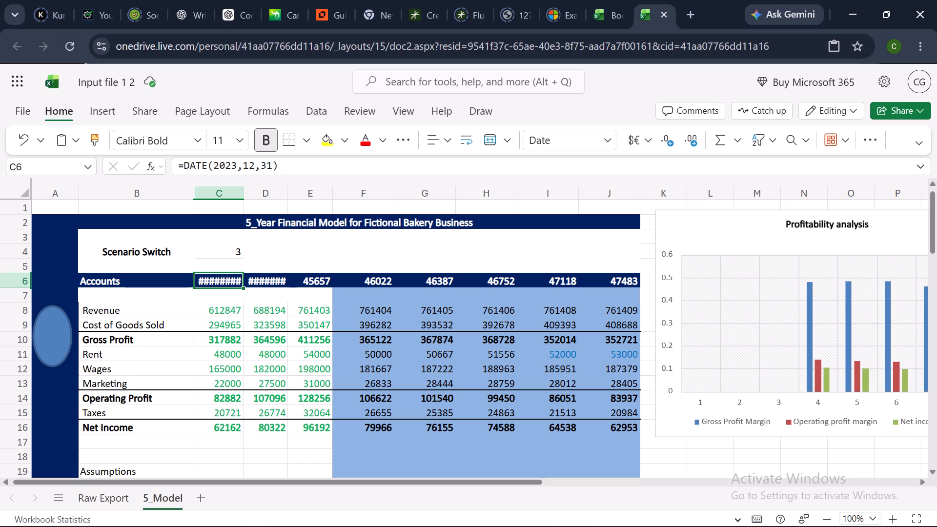
right_click(232, 282)
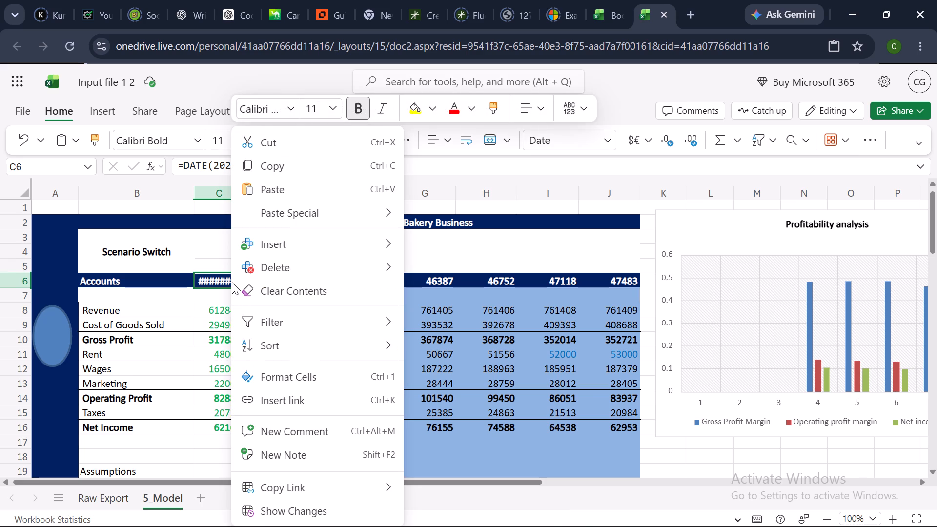
left_click(315, 378)
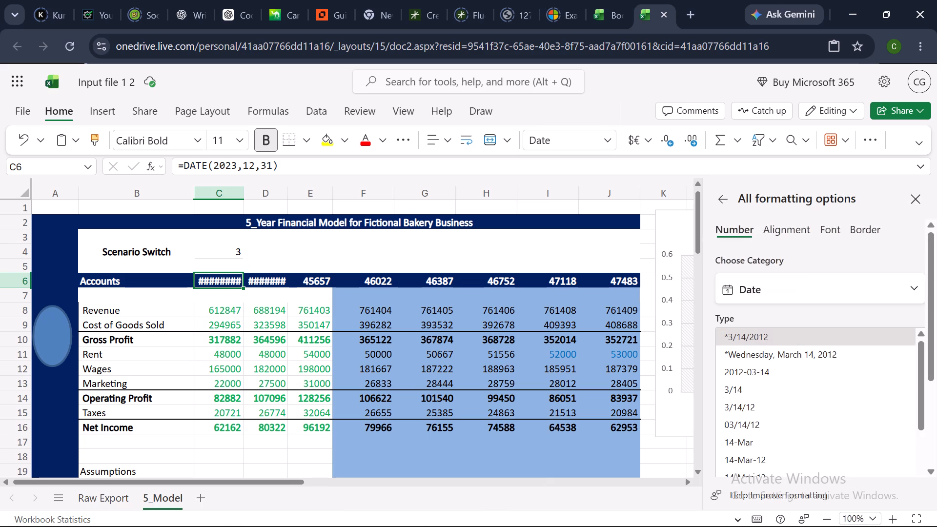
Repeat the fill of the date formula from cell C6 into D6.
left_click(245, 289)
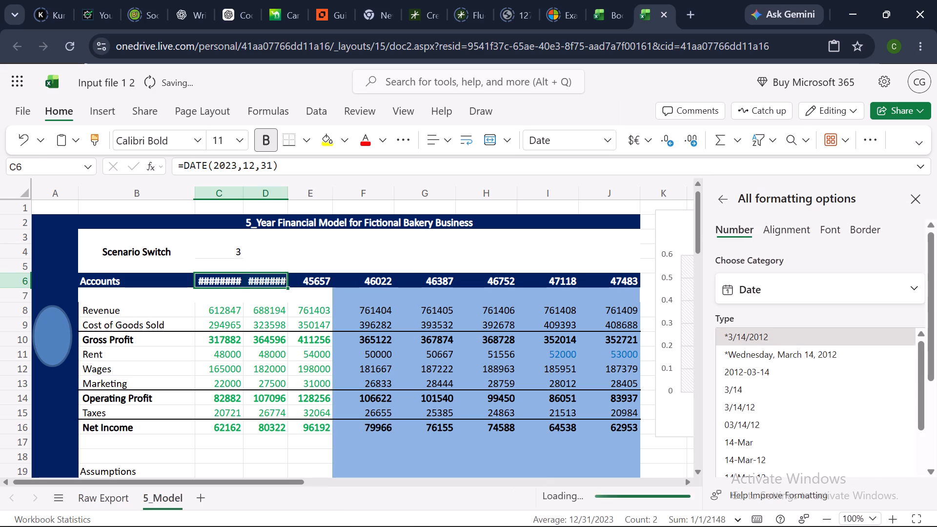
left_click_drag(244, 286, 257, 282)
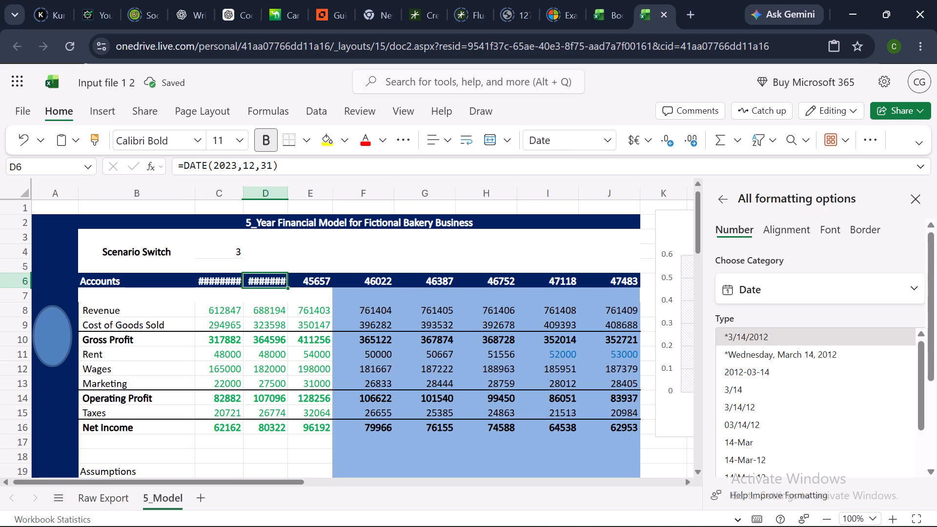
left_click_drag(257, 282, 257, 282)
Examine the date format types, border and alignment options for cell C6, and close the formatting options.
left_click(212, 286)
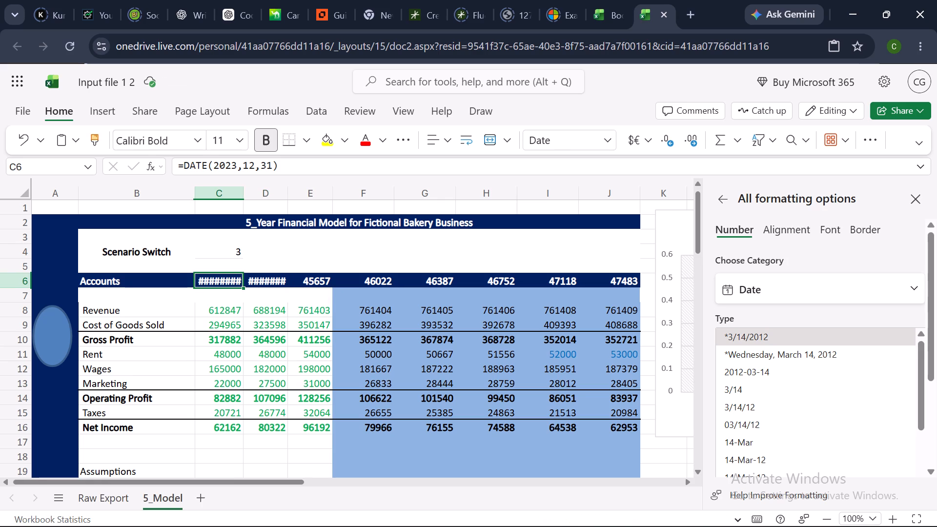
scroll(876, 403, "down", 3)
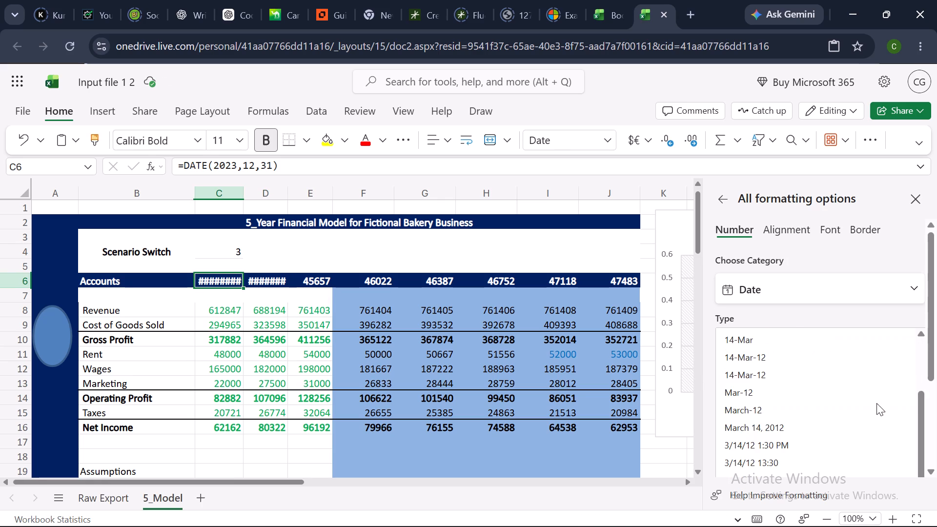
scroll(876, 403, "down", 3)
scroll(876, 403, "up", 5)
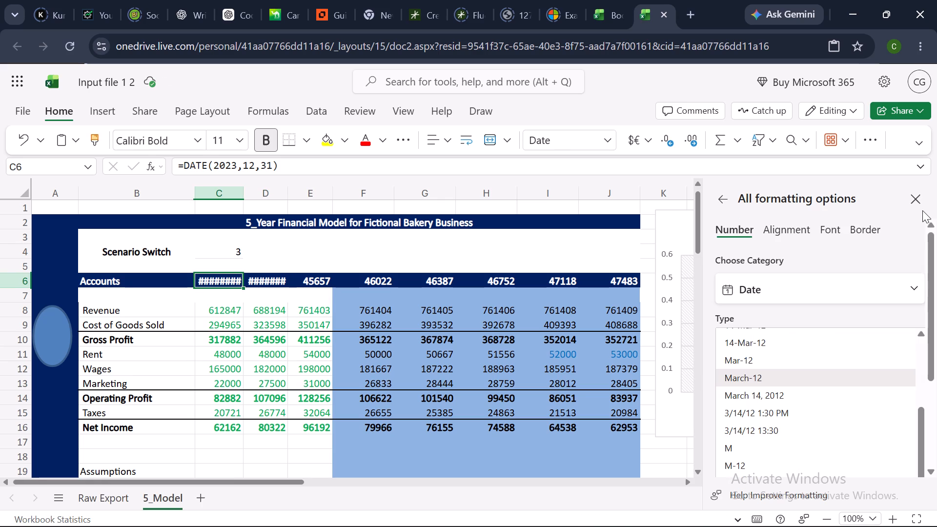
left_click(862, 226)
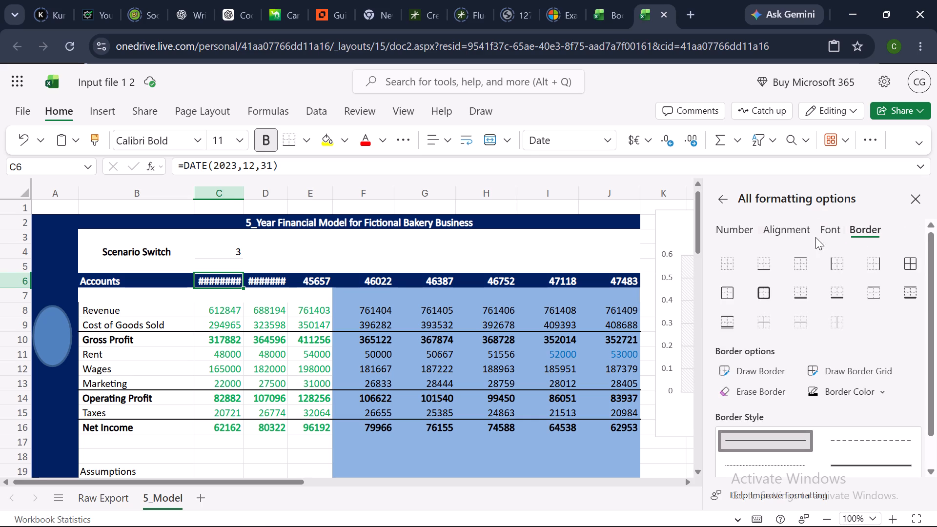
left_click(784, 232)
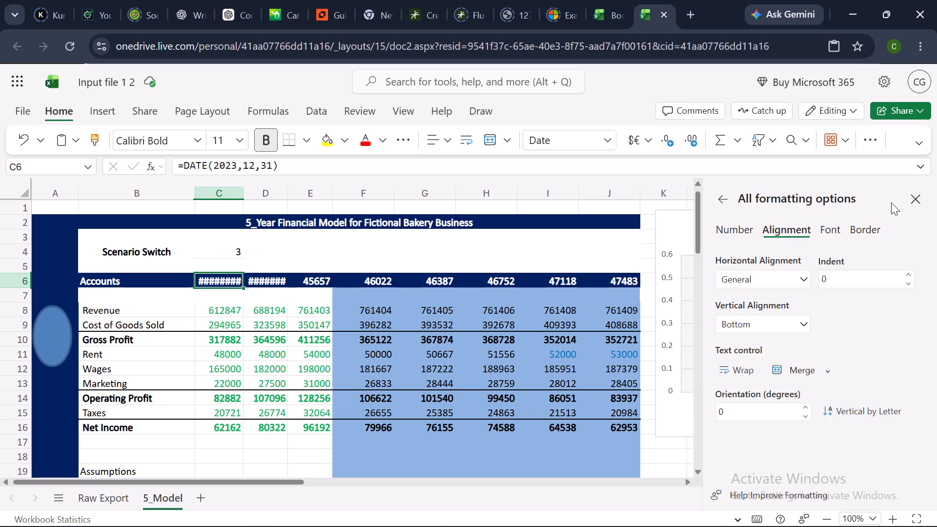
left_click(906, 198)
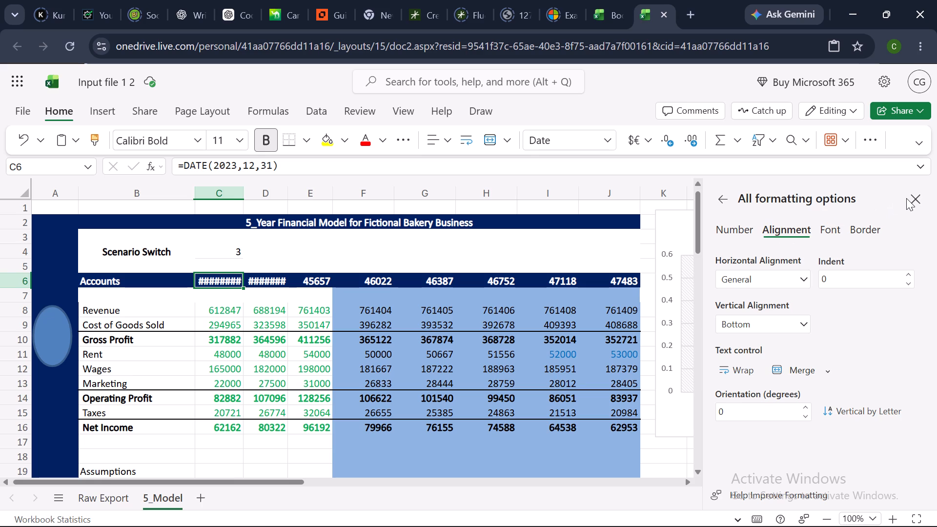
left_click(912, 198)
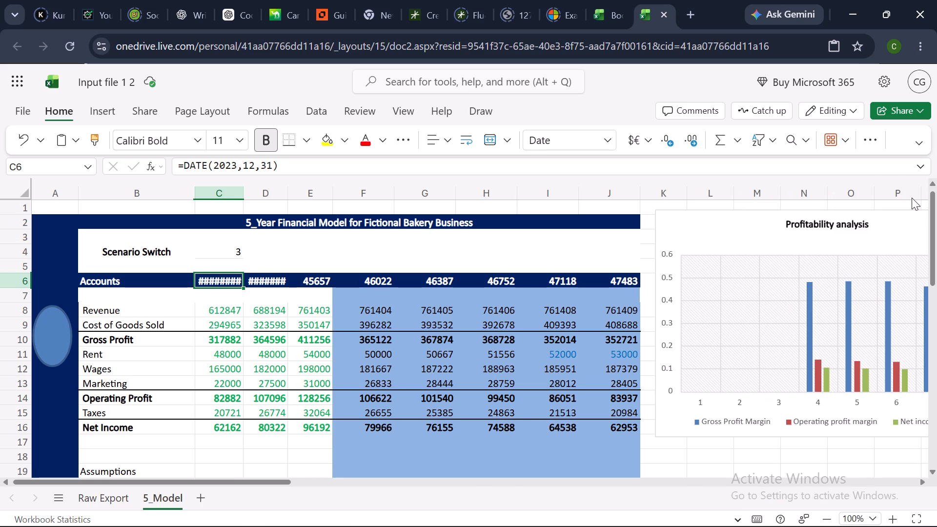
Examine the year headings of the Revenue Assumptions and COGAS as a % of revenue sections on the 5_Model sheet.
scroll(324, 324, "down", 2)
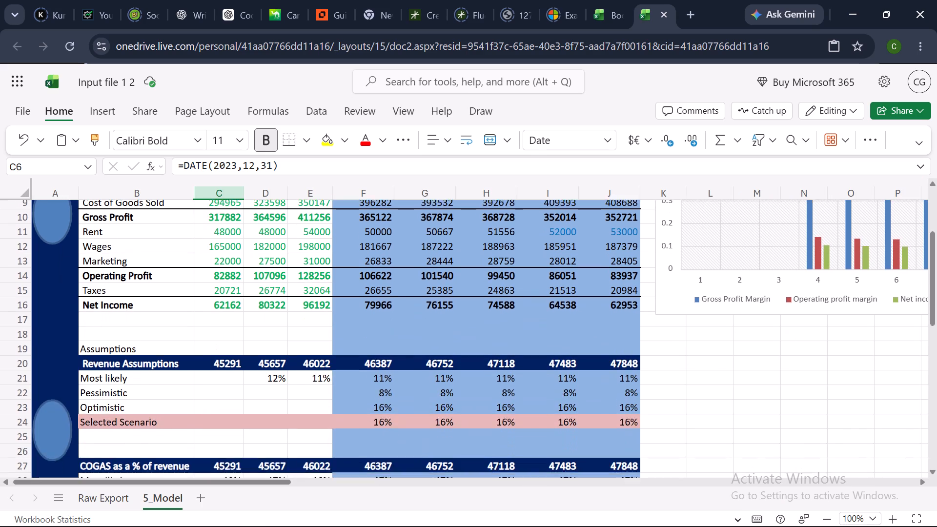
scroll(324, 324, "down", 5)
scroll(324, 324, "up", 6)
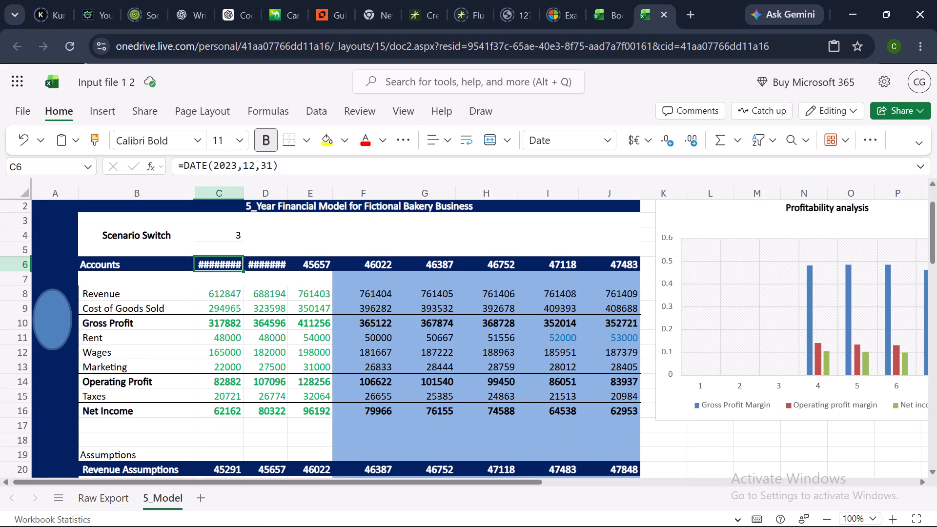
scroll(473, 342, "down", 1)
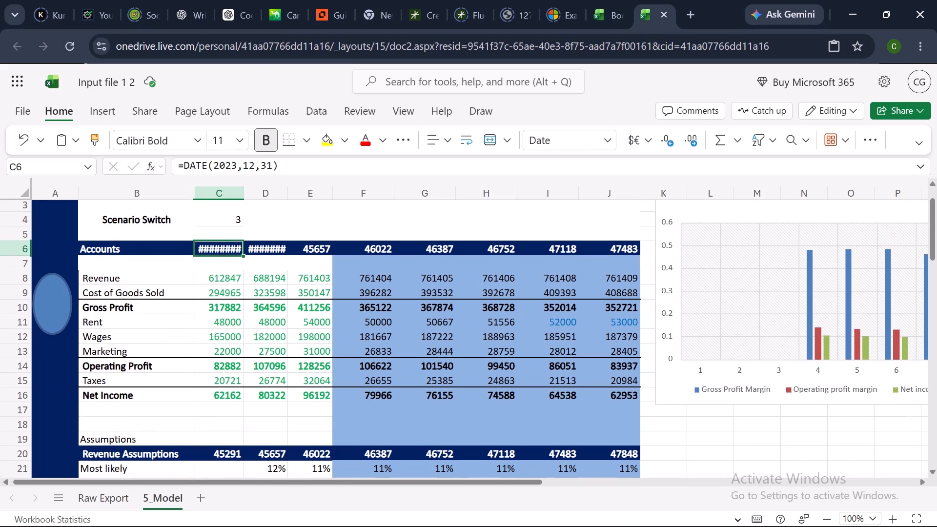
scroll(308, 307, "up", 1)
scroll(308, 307, "down", 2)
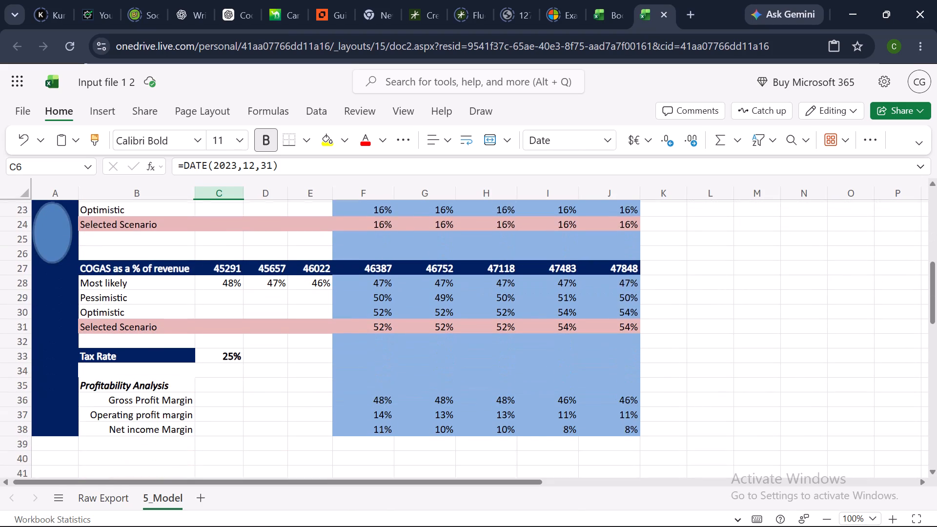
scroll(308, 307, "down", 3)
scroll(308, 307, "up", 5)
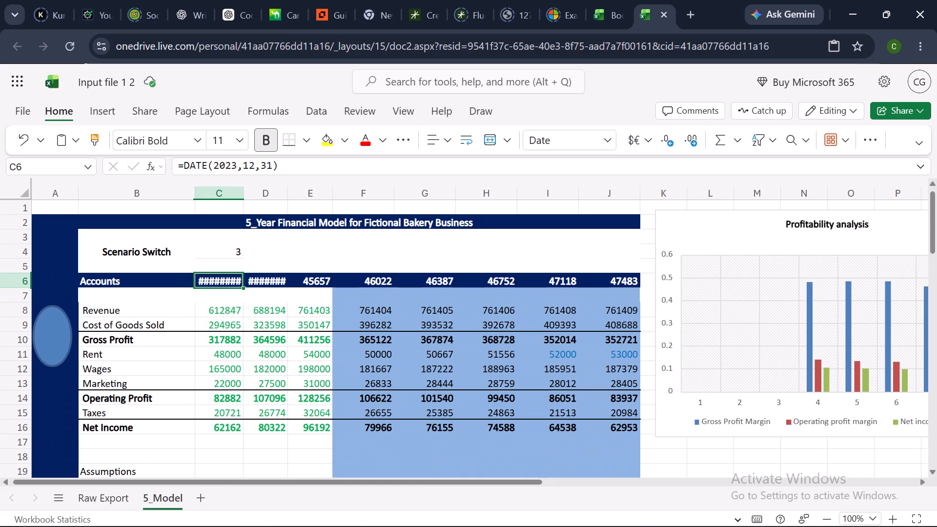
Clear the date formula from cell C6, the first year heading of the Accounts row.
left_click(237, 282)
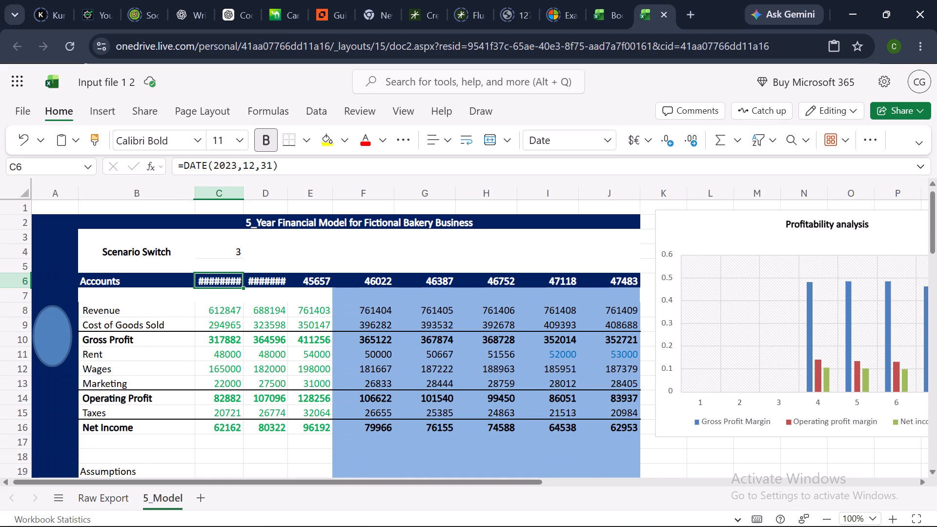
key("BackSpace")
left_click(237, 282)
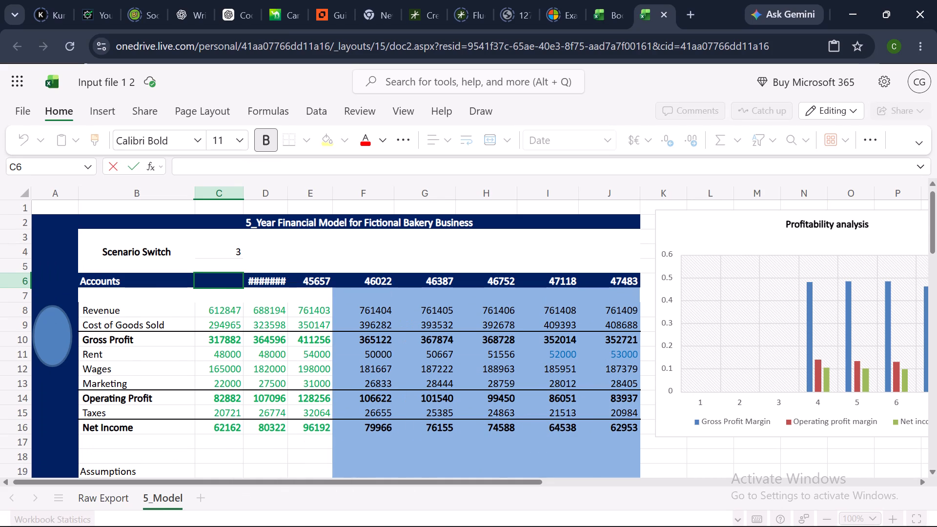
left_click(237, 282)
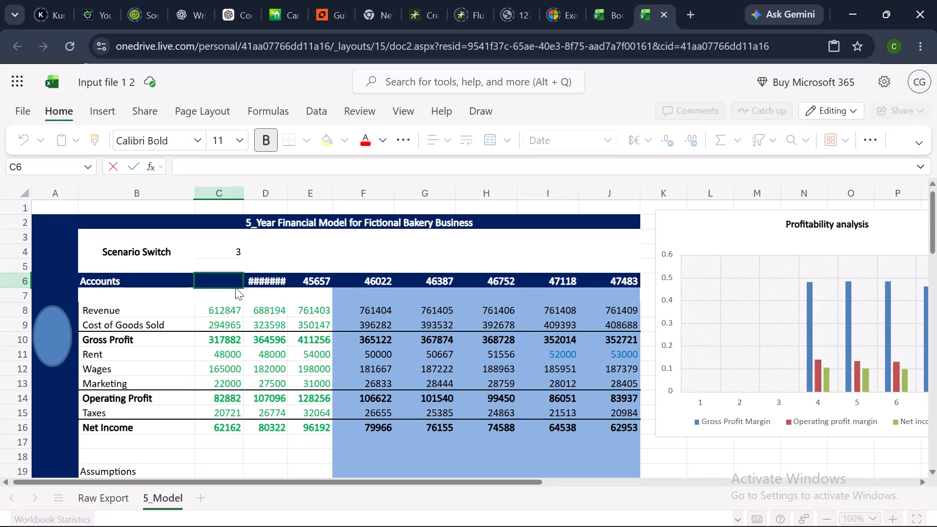
left_click_drag(235, 287, 252, 288)
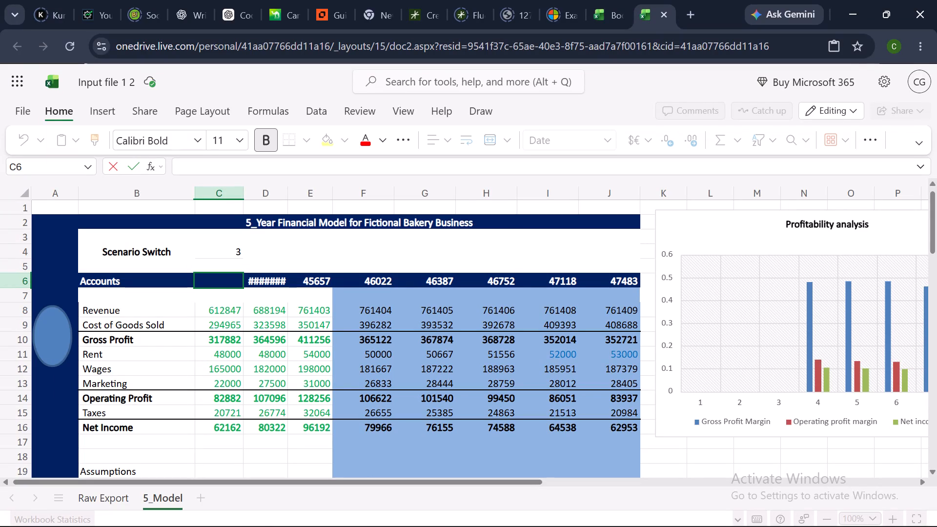
left_click_drag(252, 288, 254, 288)
double_click(244, 283)
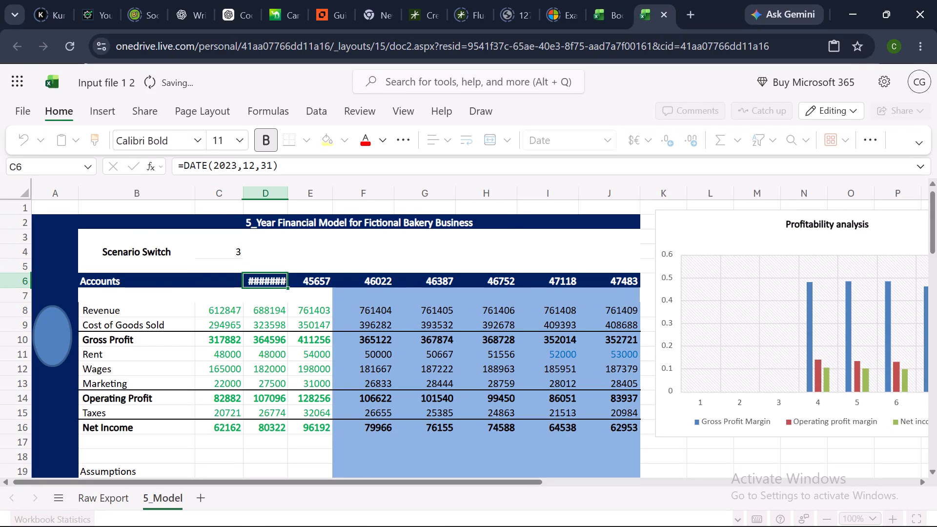
left_click(234, 283)
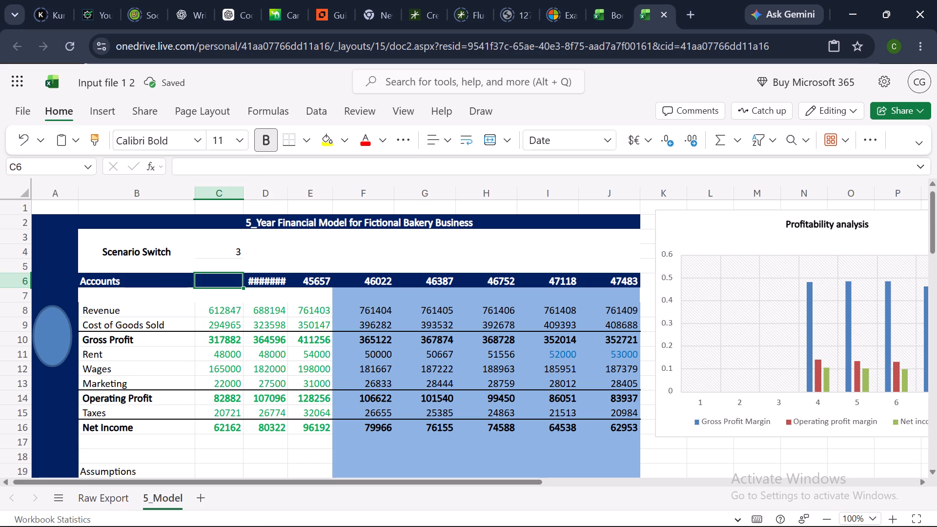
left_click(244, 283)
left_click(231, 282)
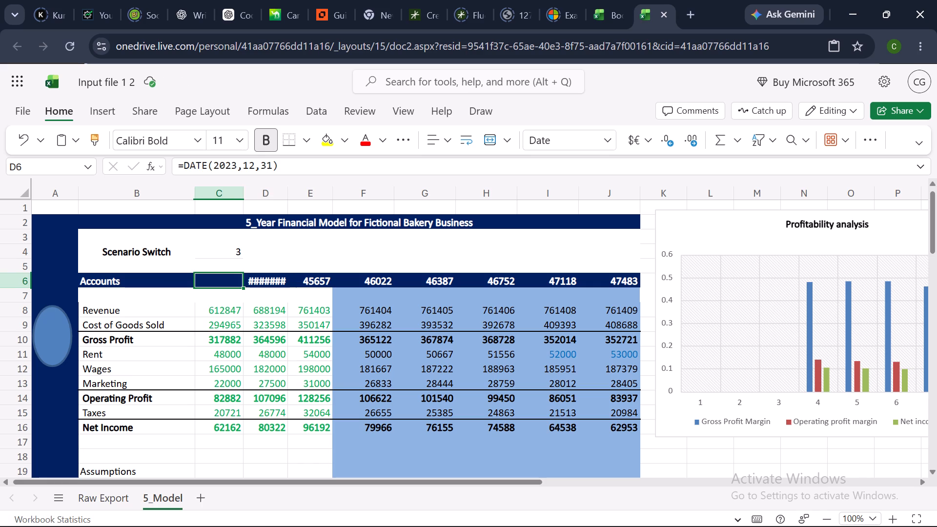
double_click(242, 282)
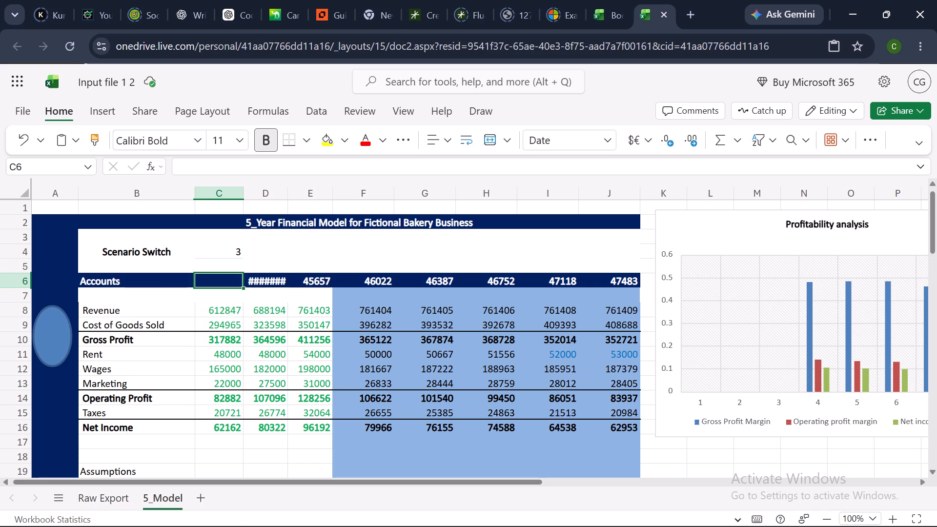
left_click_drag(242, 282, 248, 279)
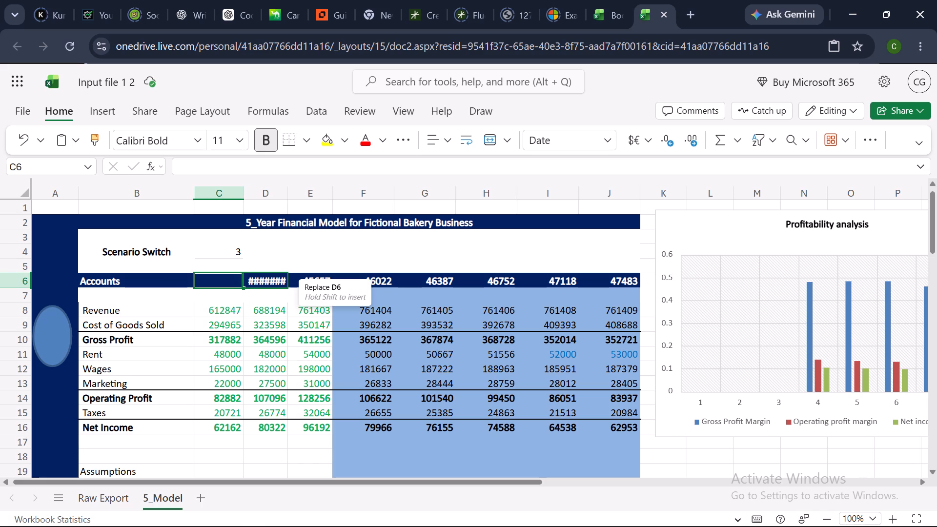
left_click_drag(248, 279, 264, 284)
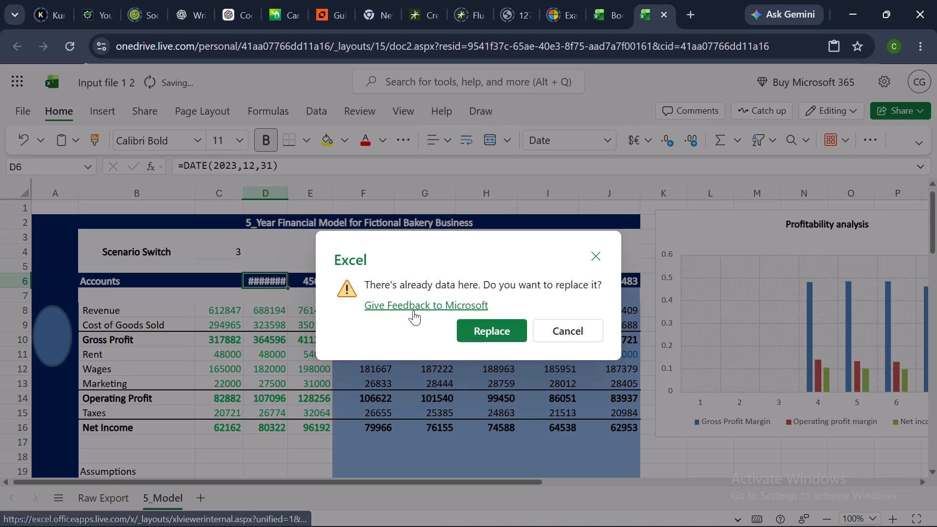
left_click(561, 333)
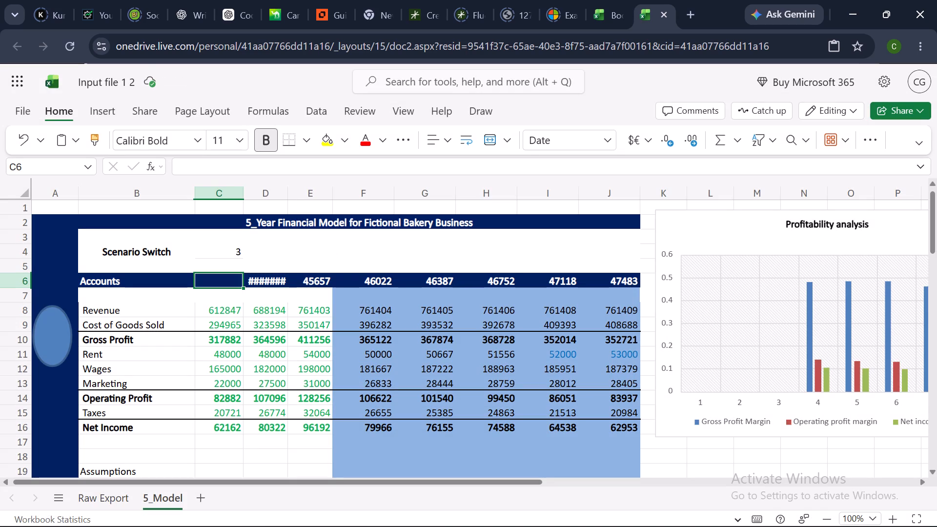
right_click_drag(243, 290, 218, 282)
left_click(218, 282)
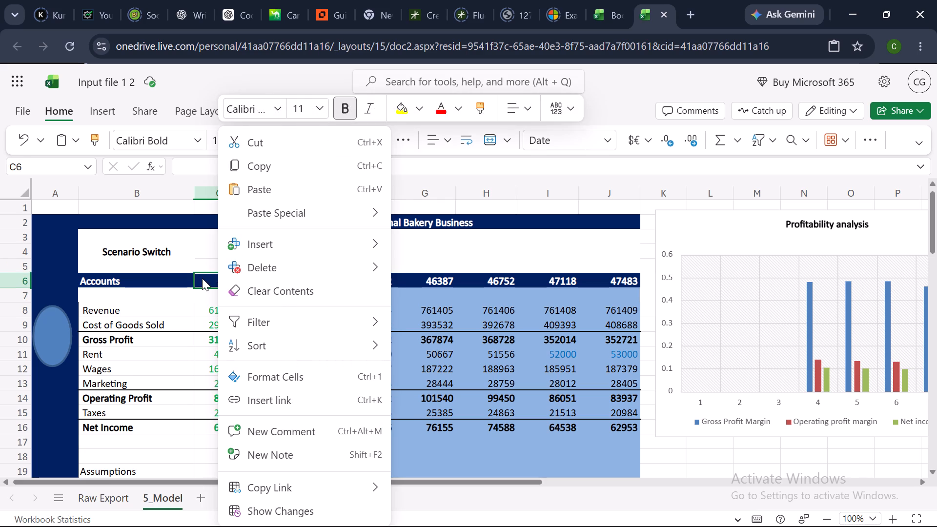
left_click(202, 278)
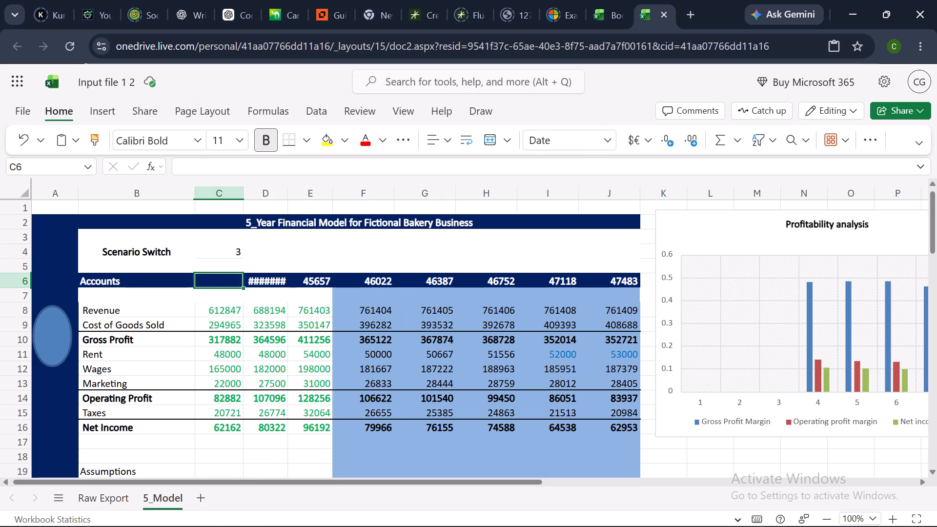
Set the Scenario Switch in cell C4 to 1, the Most Likely scenario.
left_click(216, 251)
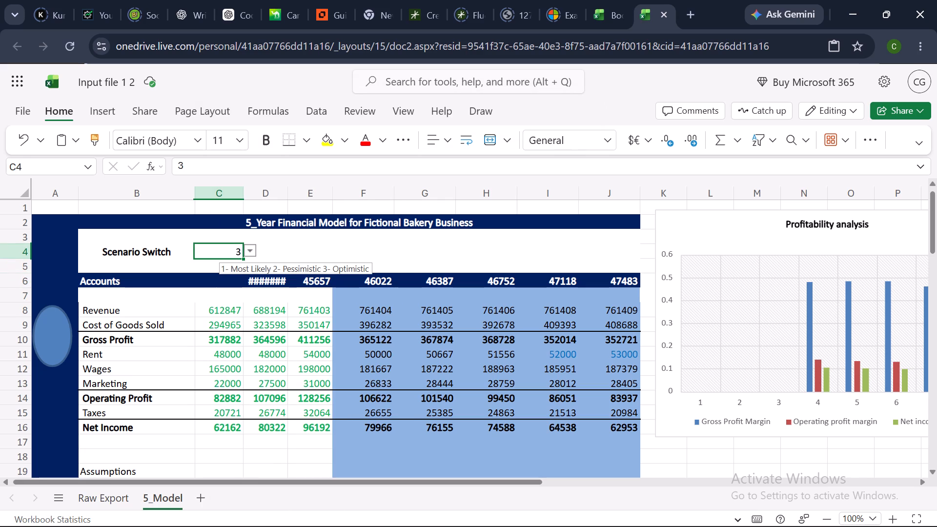
left_click(260, 270)
left_click(249, 250)
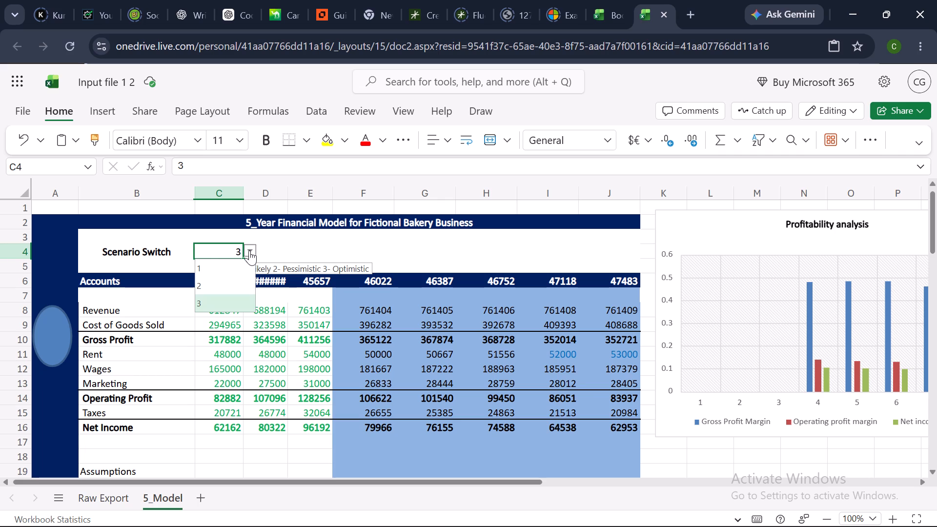
left_click(208, 265)
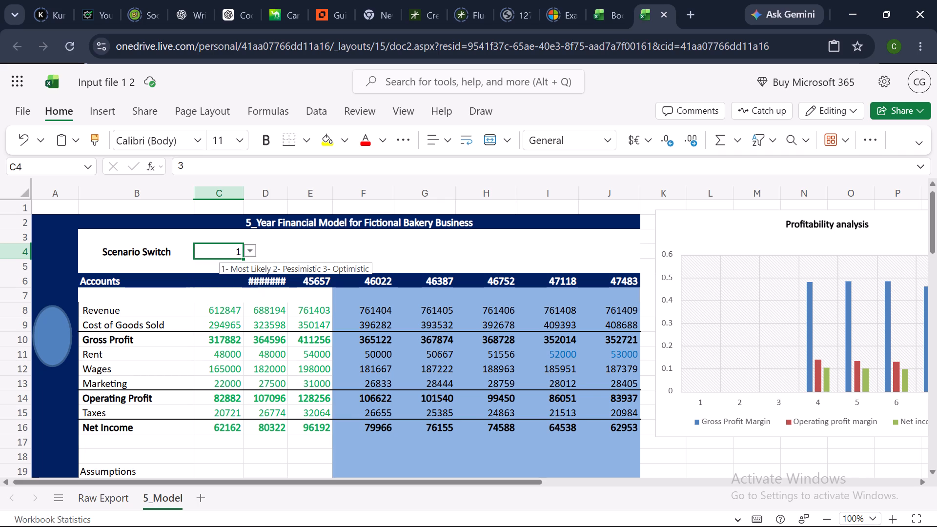
scroll(362, 355, "down", 4)
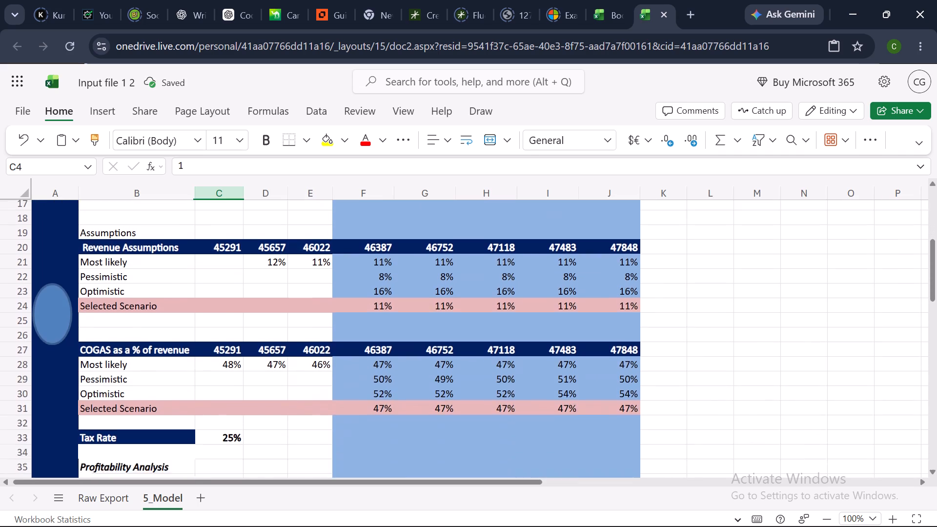
scroll(362, 355, "down", 1)
scroll(362, 355, "up", 6)
scroll(362, 355, "down", 1)
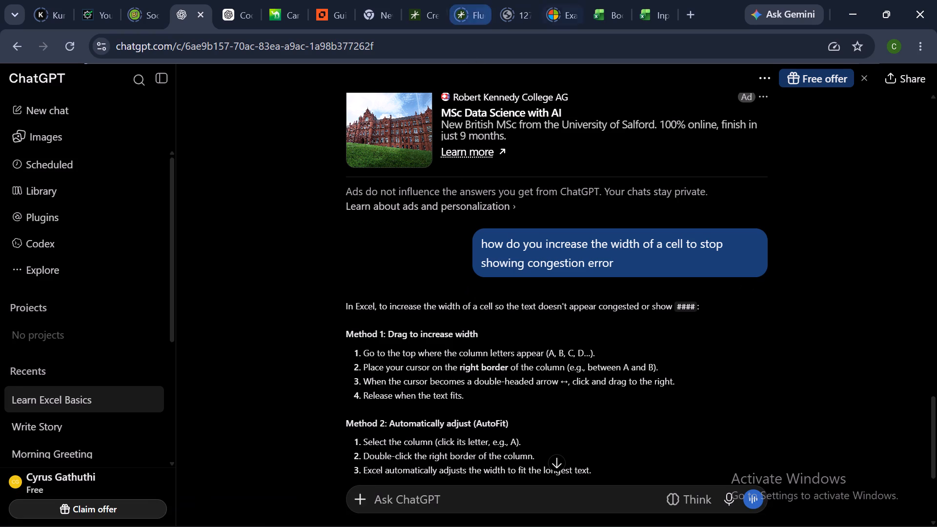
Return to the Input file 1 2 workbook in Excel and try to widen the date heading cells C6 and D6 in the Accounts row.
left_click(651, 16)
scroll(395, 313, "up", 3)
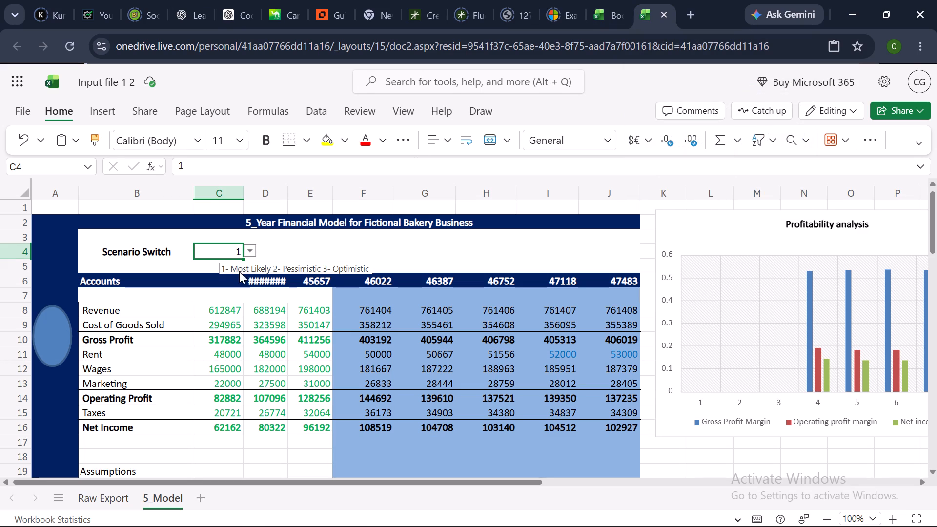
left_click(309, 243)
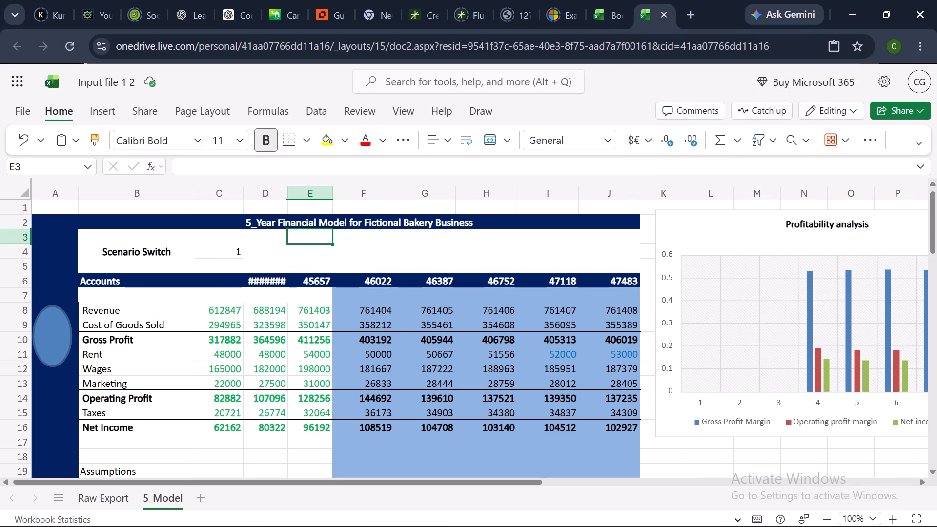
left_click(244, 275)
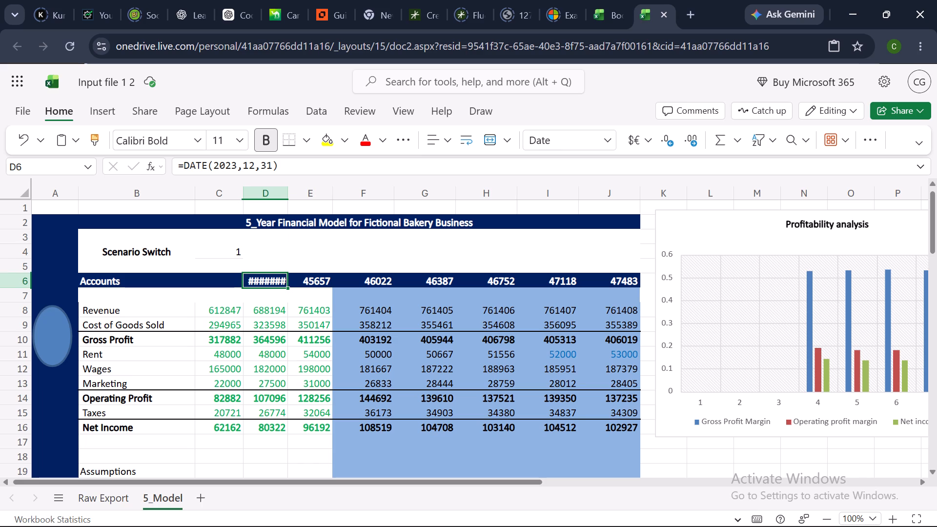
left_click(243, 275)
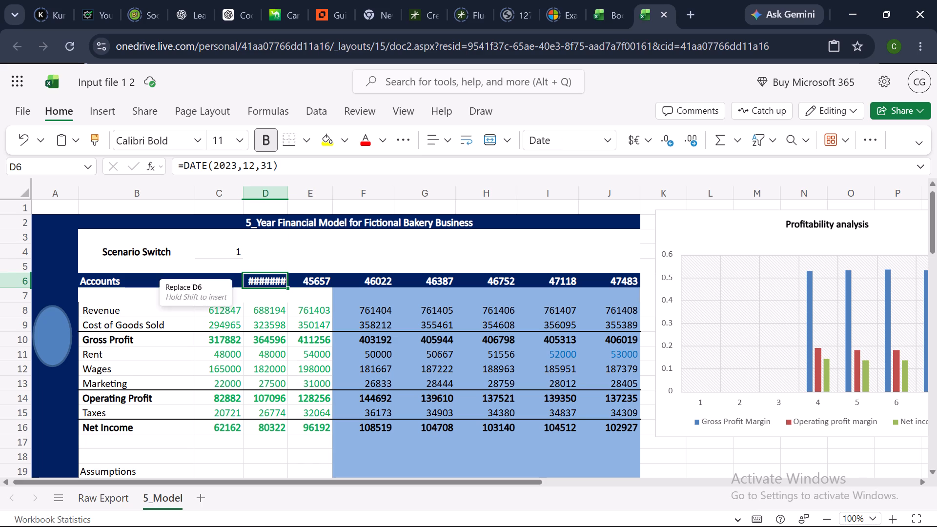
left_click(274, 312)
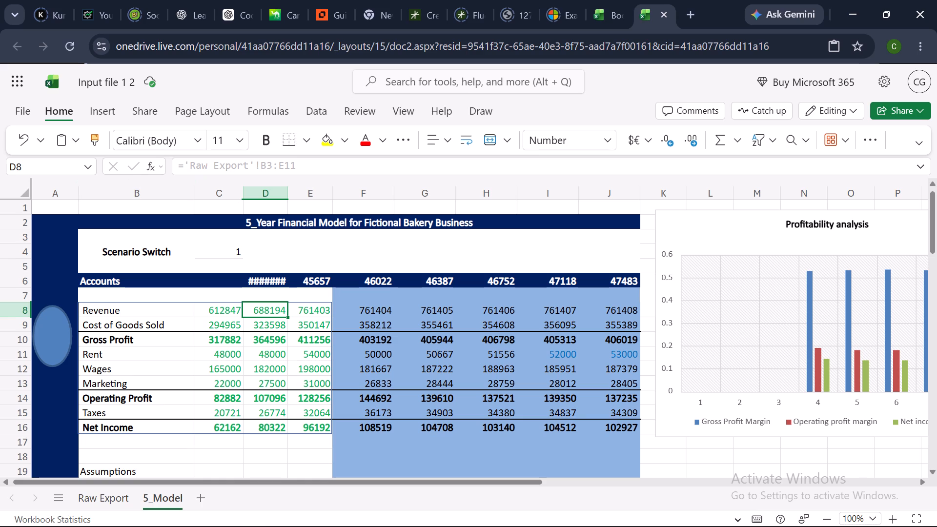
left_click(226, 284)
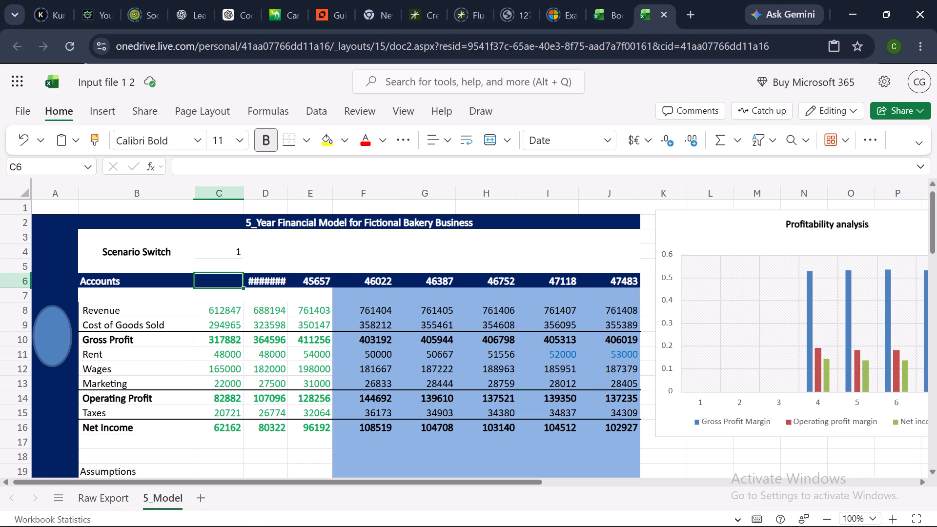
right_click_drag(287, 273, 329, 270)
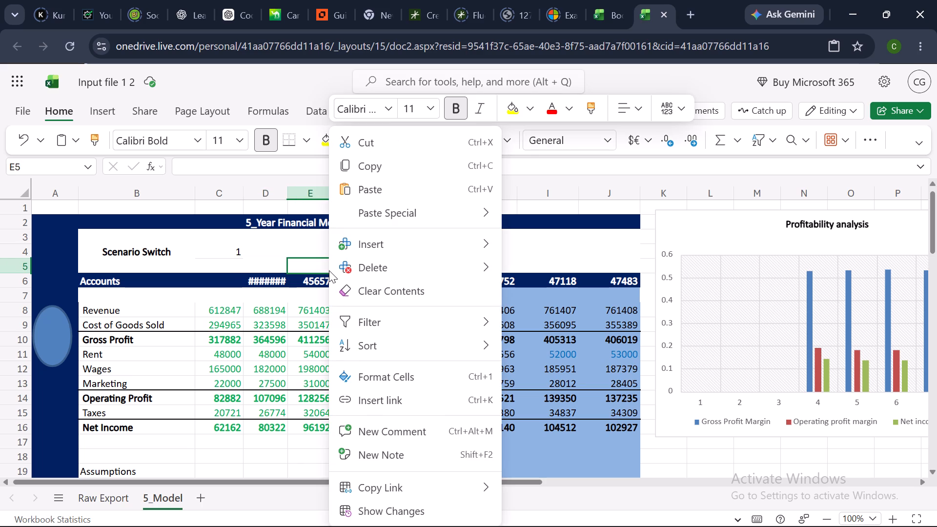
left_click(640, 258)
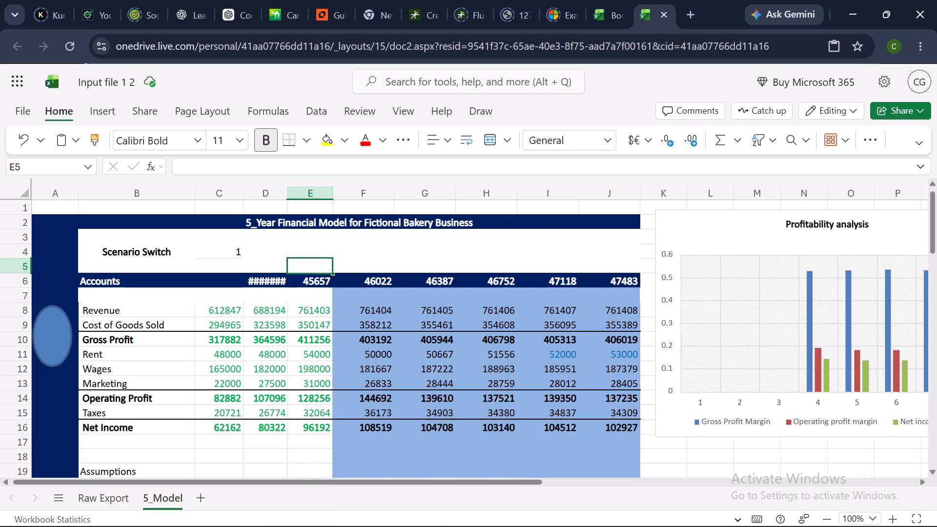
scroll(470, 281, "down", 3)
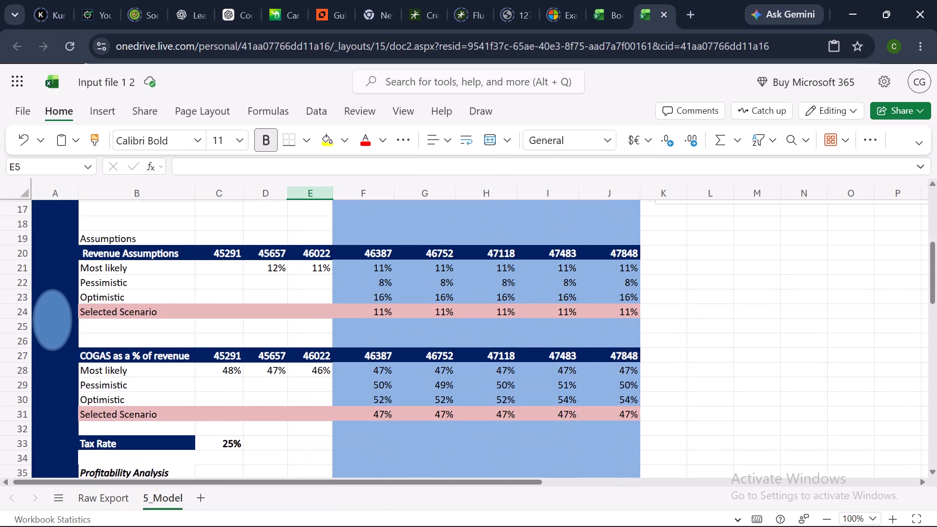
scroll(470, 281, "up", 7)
Fill the blank cell C5 above the Accounts row across into D5.
left_click(218, 267)
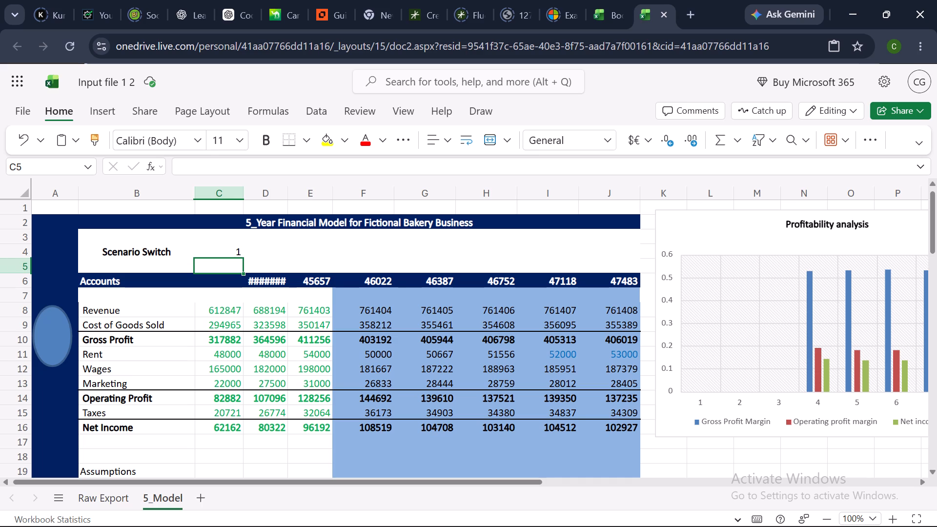
left_click_drag(243, 273, 248, 273)
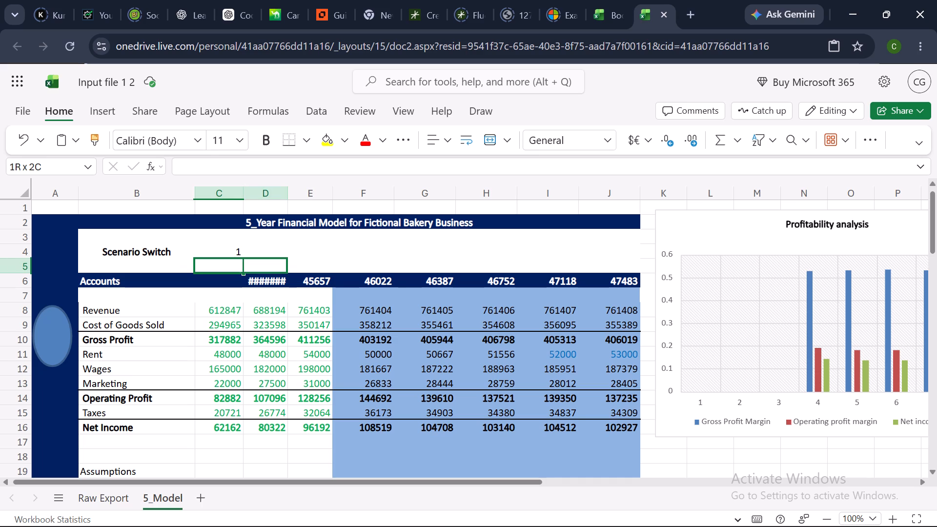
left_click_drag(248, 273, 258, 271)
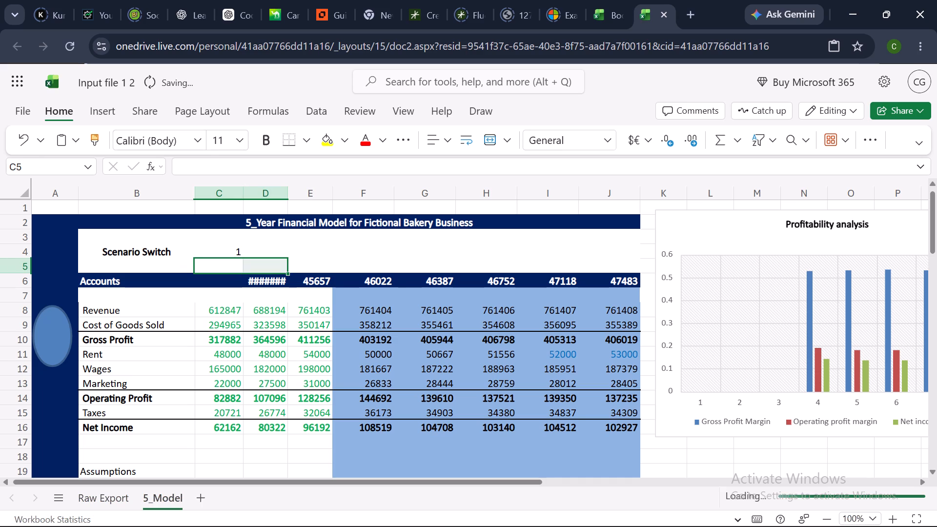
left_click(262, 272)
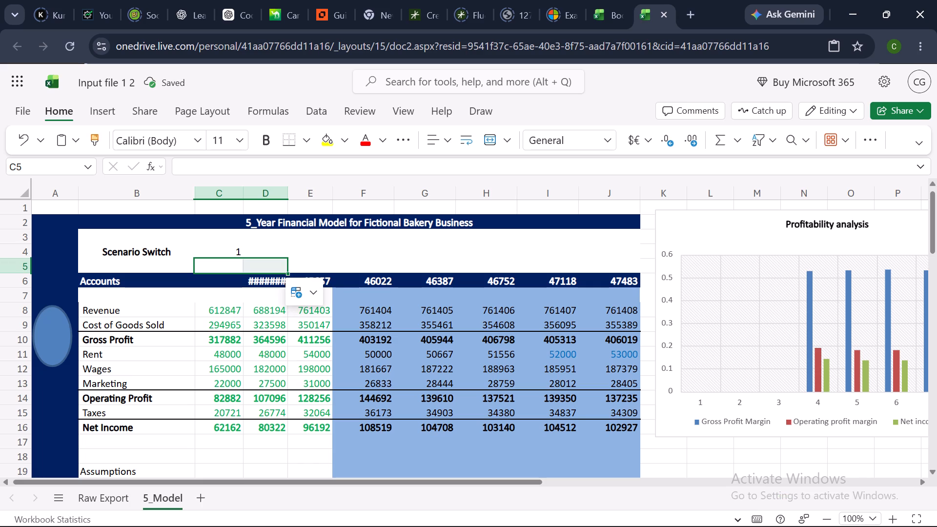
Apply the Copy Cells fill option to the blank range C5:D5 above the Accounts row.
left_click(262, 272)
left_click(262, 272)
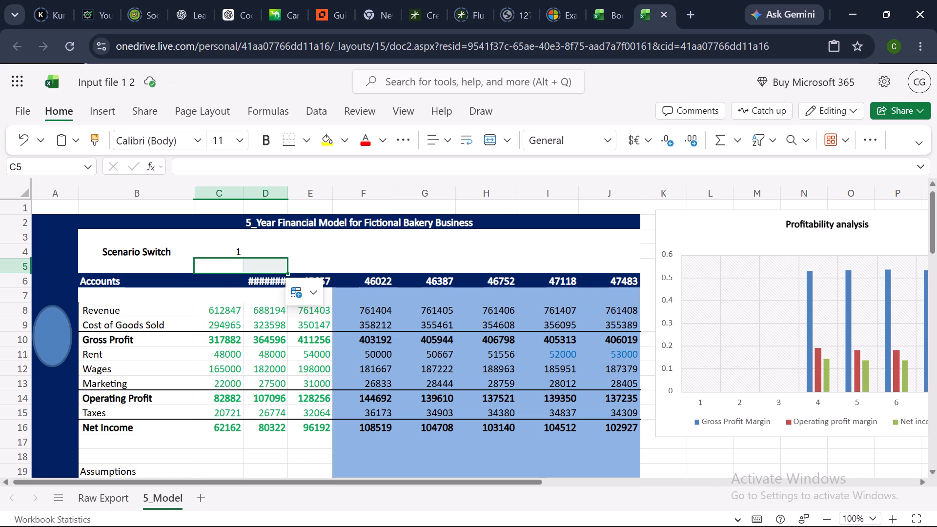
left_click(262, 272)
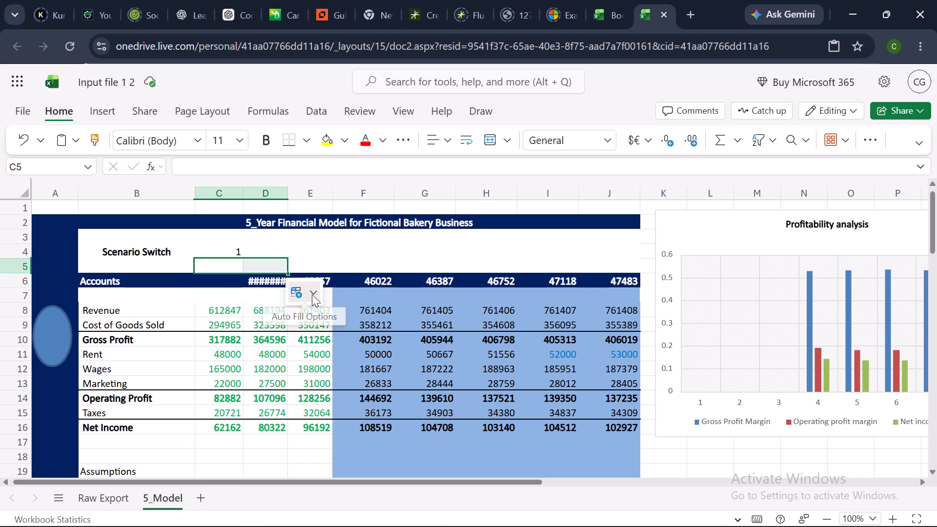
left_click(312, 294)
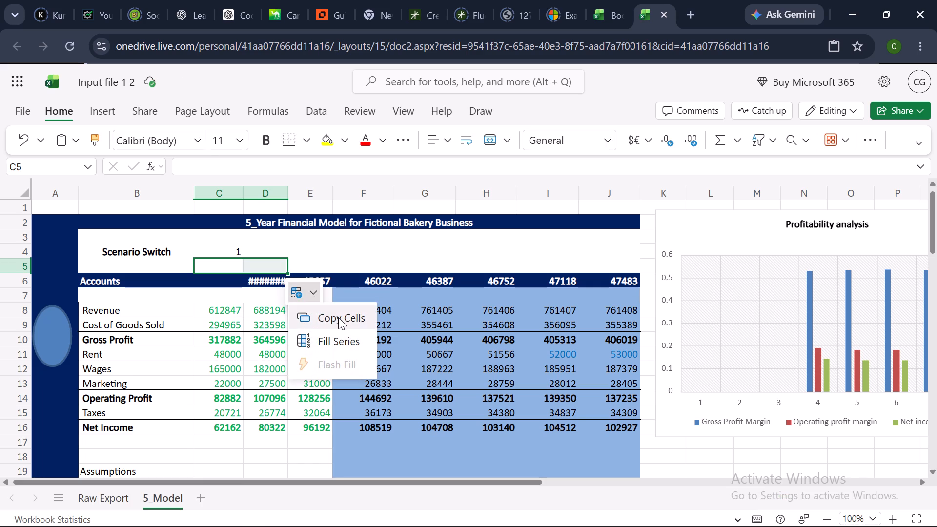
left_click(338, 317)
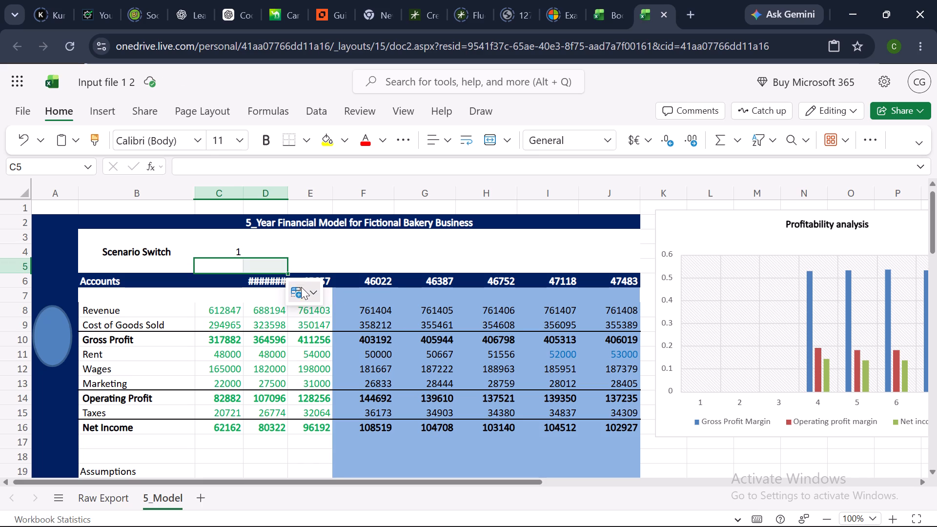
left_click(317, 294)
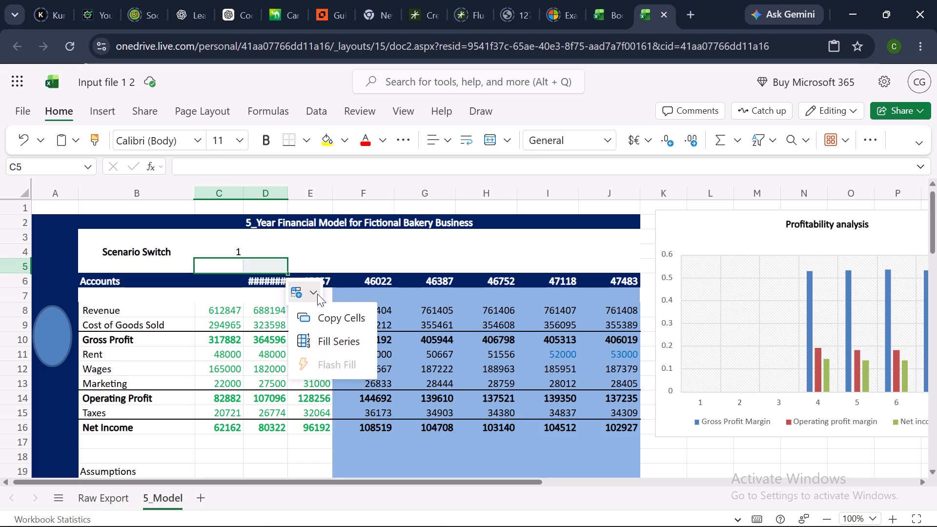
left_click(393, 238)
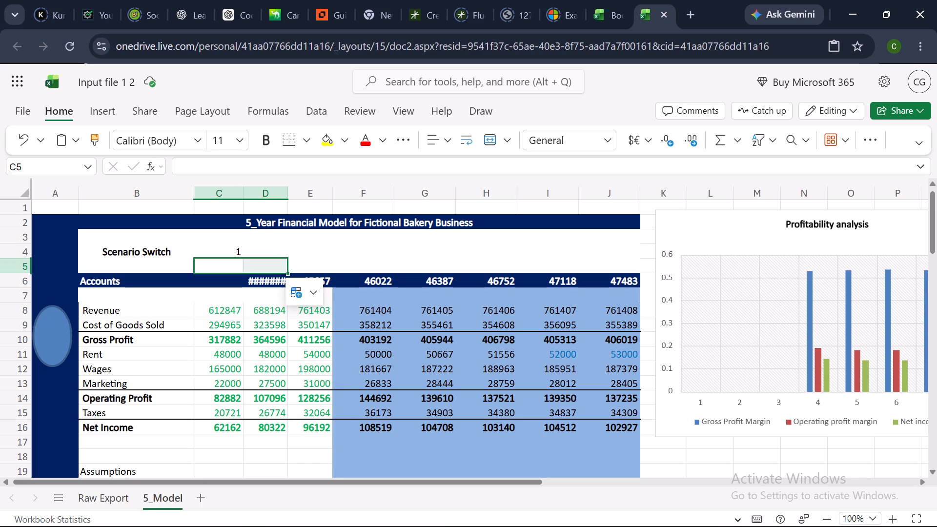
left_click(393, 238)
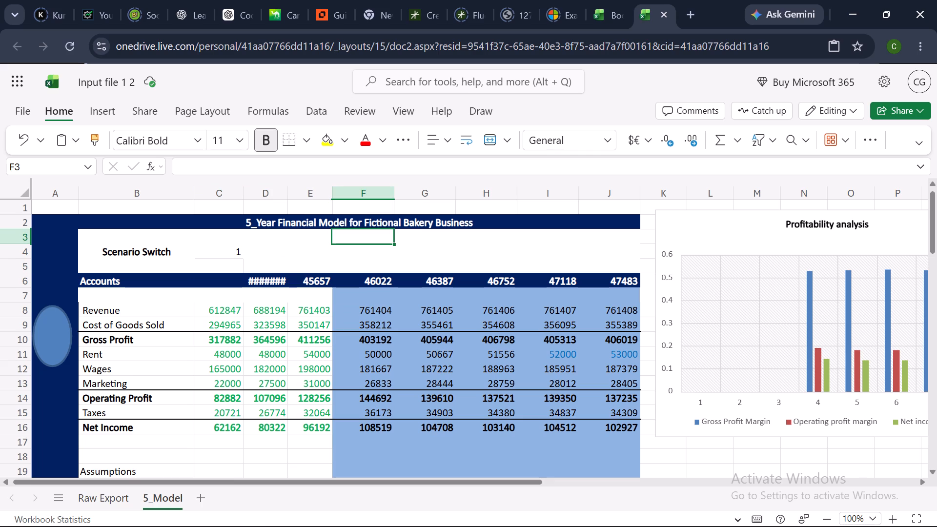
Widen column C so that a full date heading fits in the Accounts row.
left_click(245, 270)
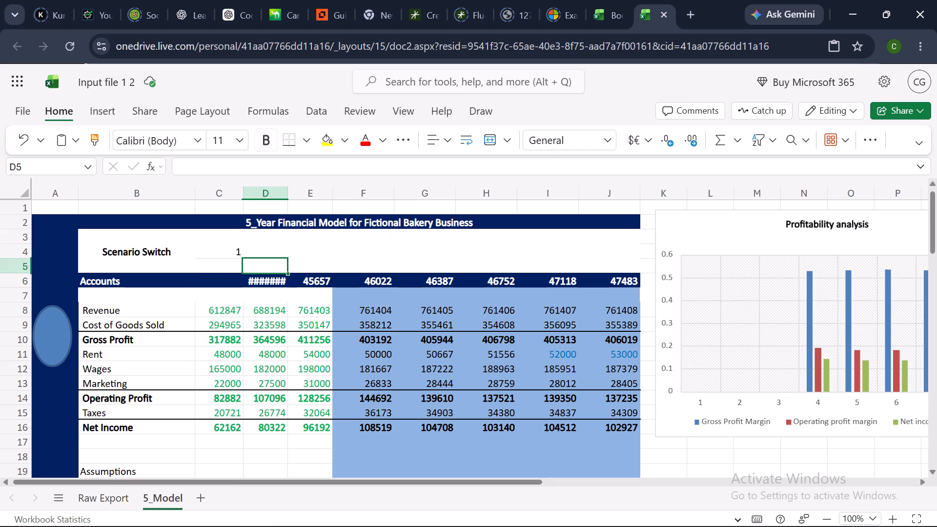
left_click(249, 252)
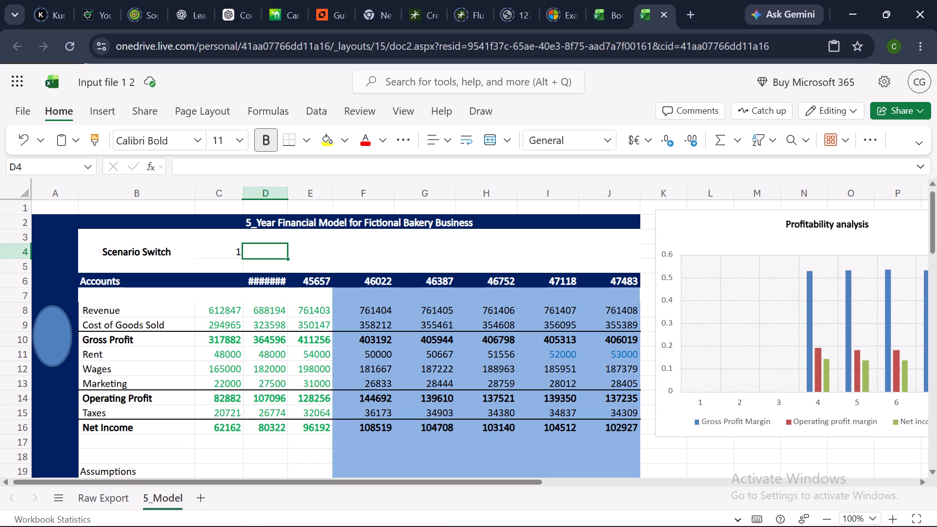
left_click(244, 260)
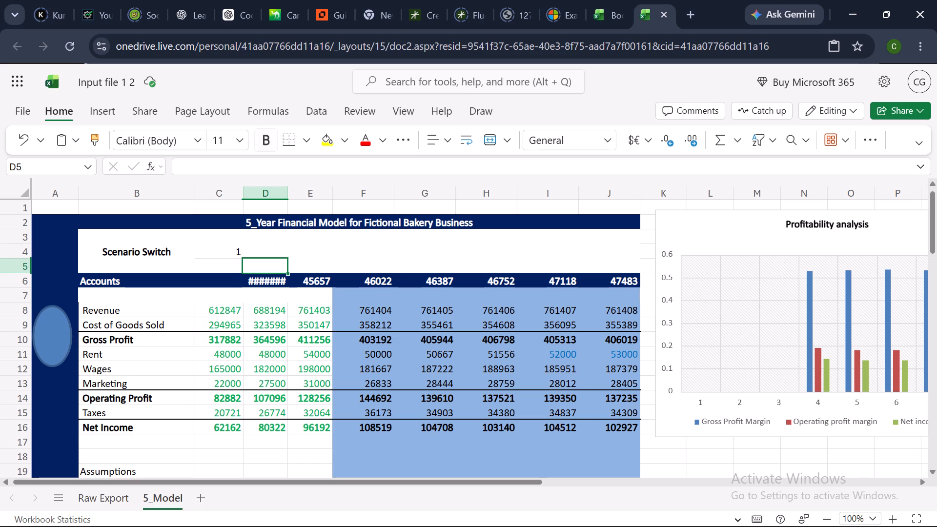
left_click_drag(244, 260, 254, 259)
scroll(240, 228, "up", 2)
left_click_drag(245, 188, 264, 191)
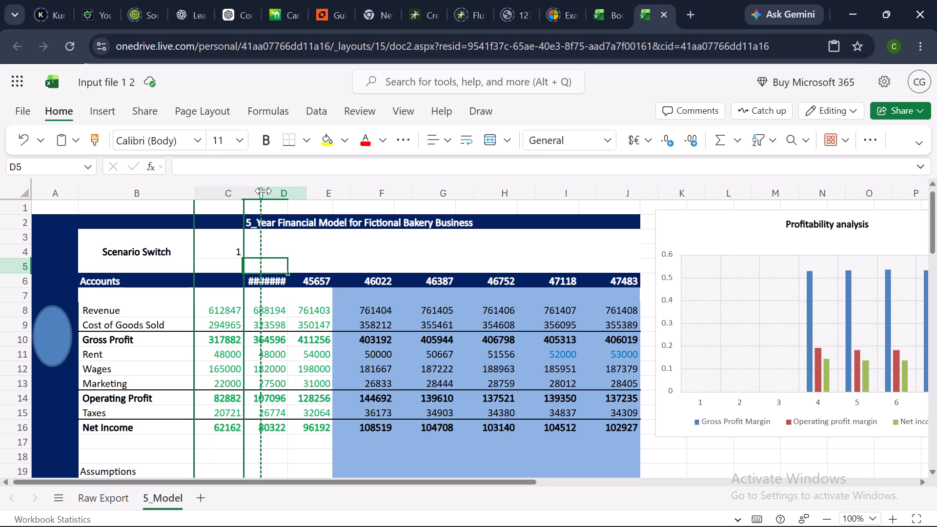
left_click_drag(264, 191, 267, 193)
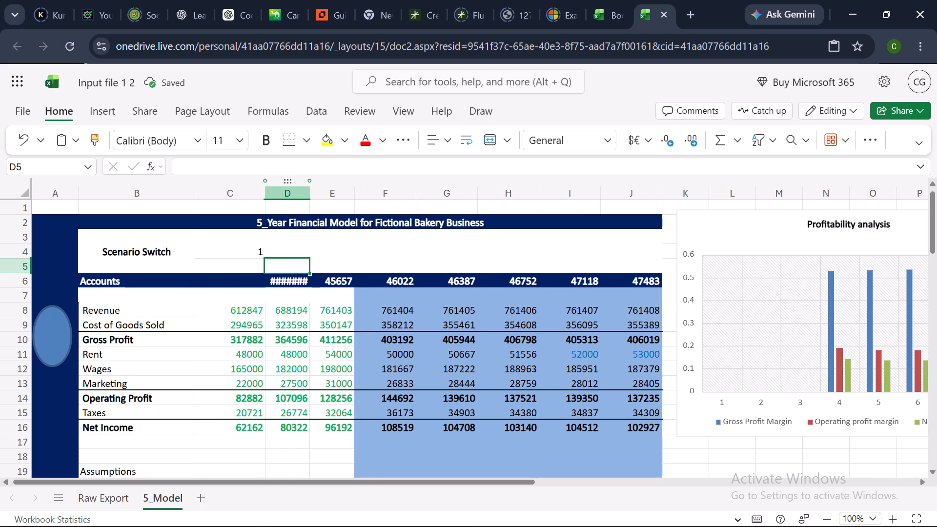
Enter the formula =date(2023,12,31) in C6 as the first date heading of the Accounts row.
left_click(238, 284)
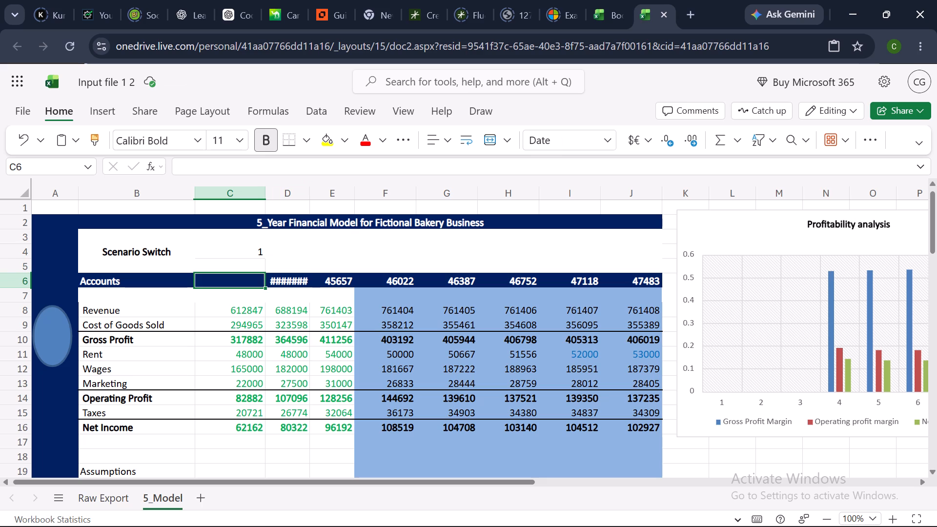
key("equal")
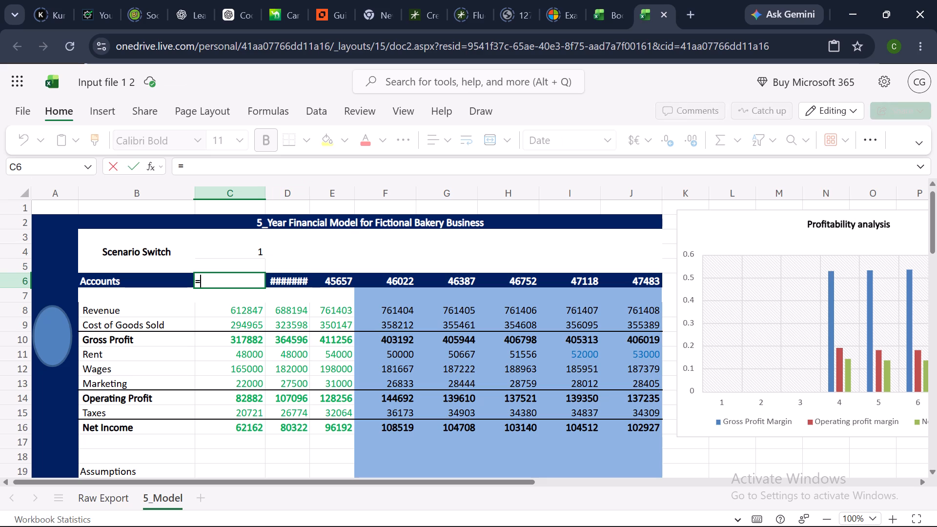
type("date")
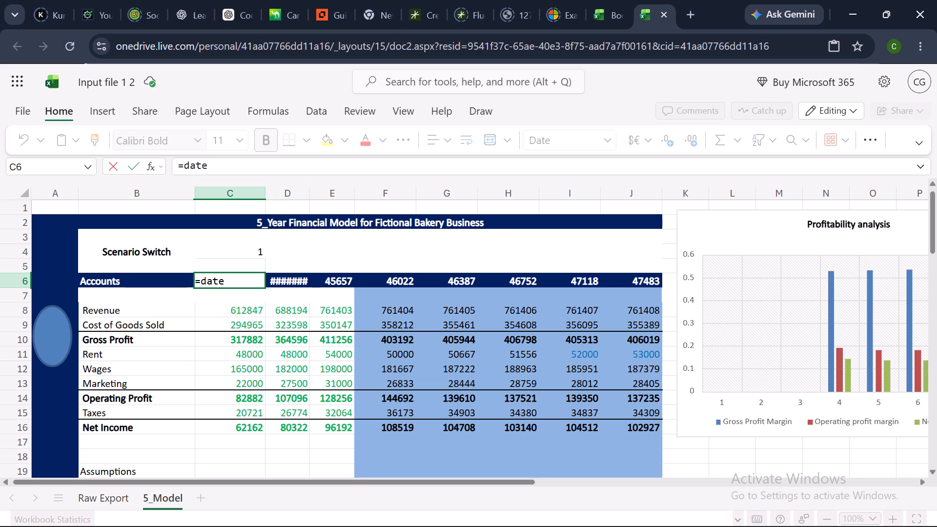
key("shift+parenleft")
type("2023")
type(",12,31")
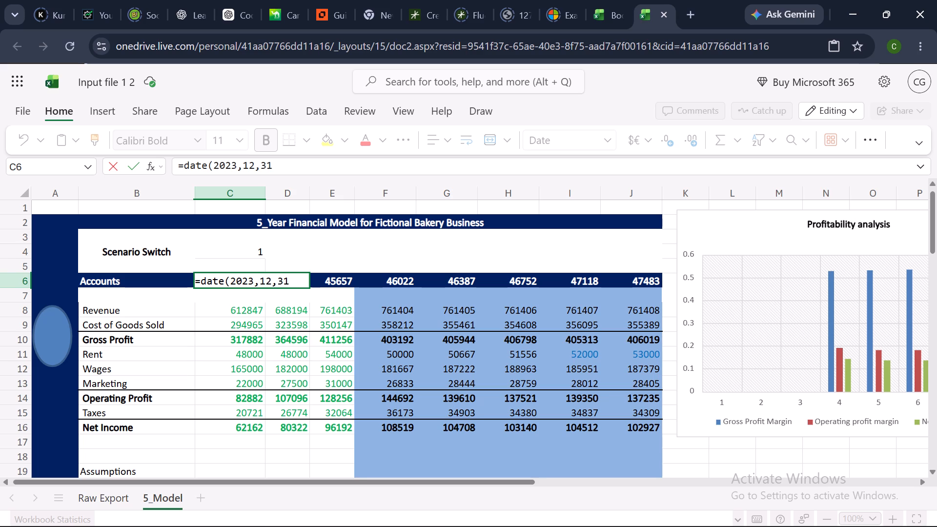
key("shift+parenright")
key("Return")
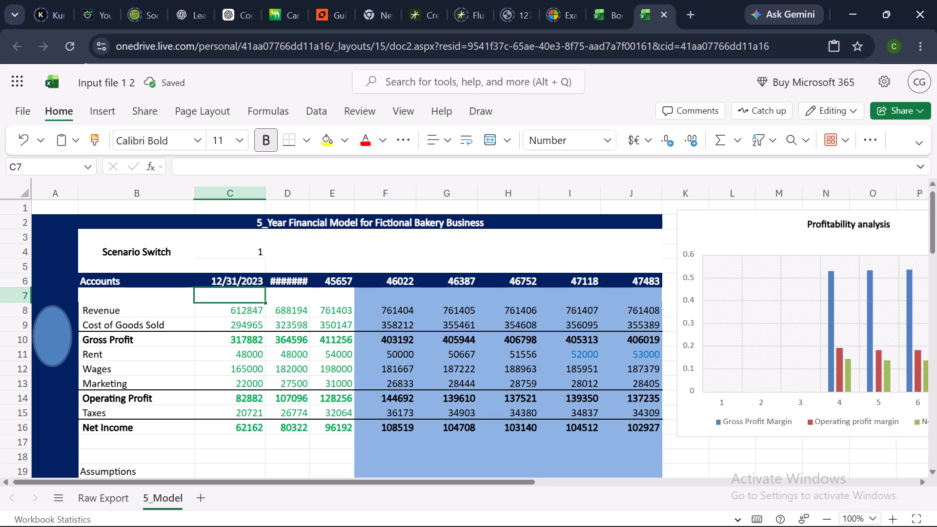
Replace the content of D6 in the Accounts row with the formula =edate(2023,12,31).
left_click(308, 282)
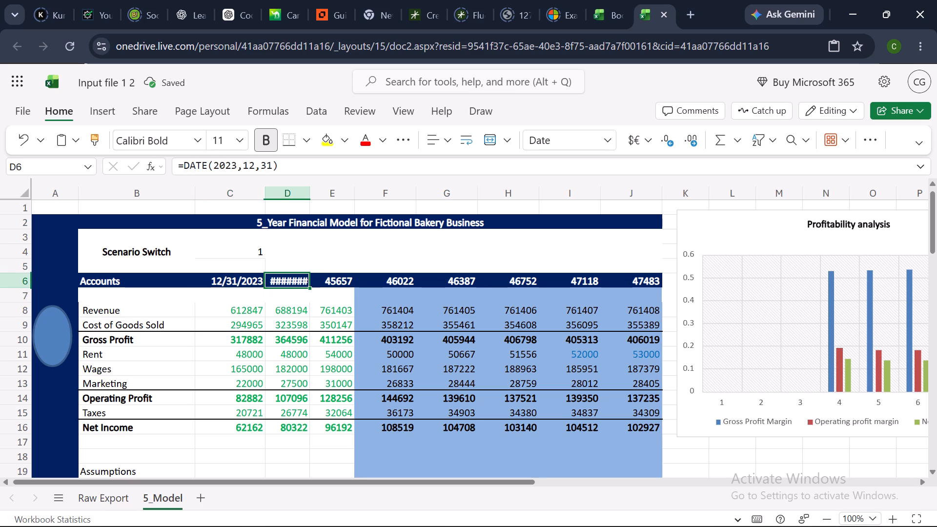
key("BackSpace")
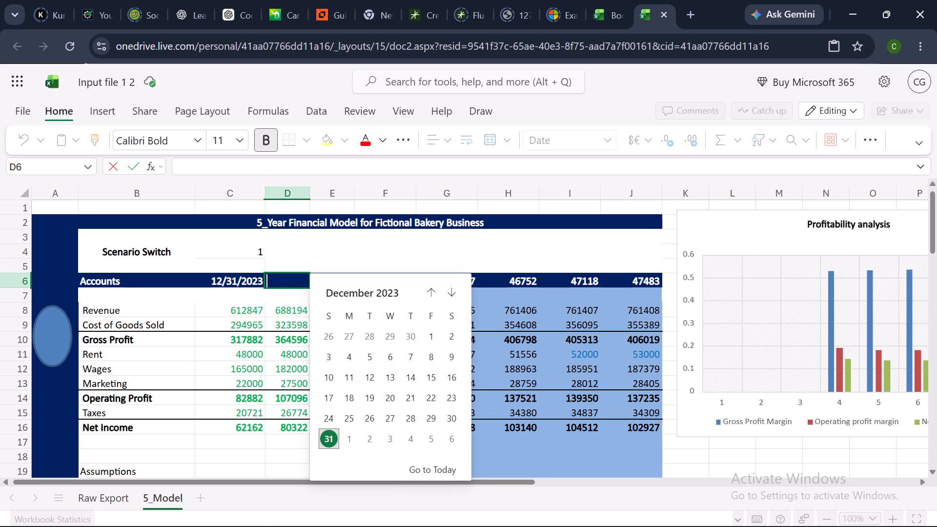
key("equal")
key("e")
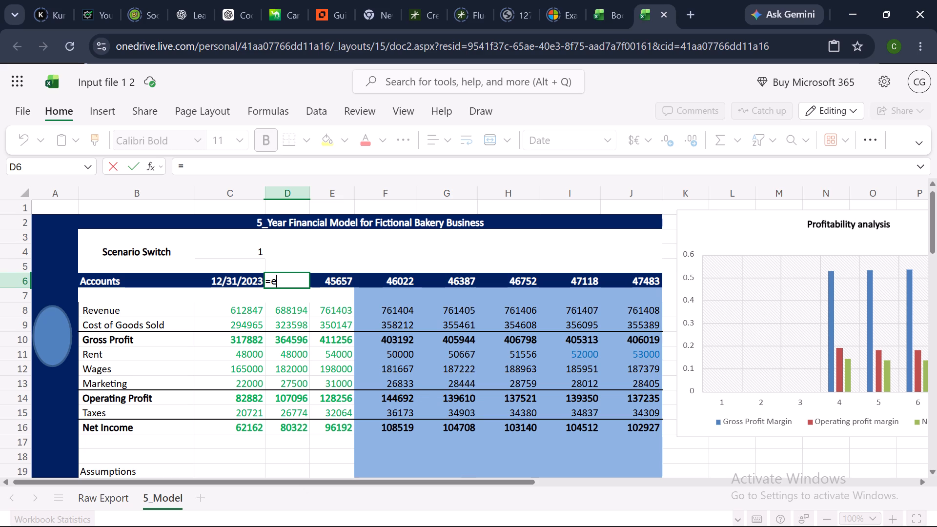
key("d")
type("ate")
key("shift+parenleft")
type("2023")
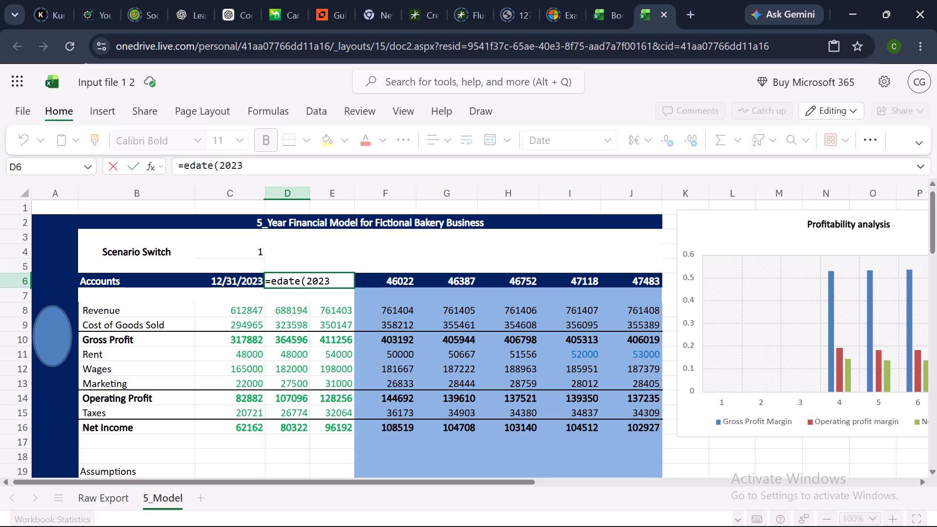
type(",12,")
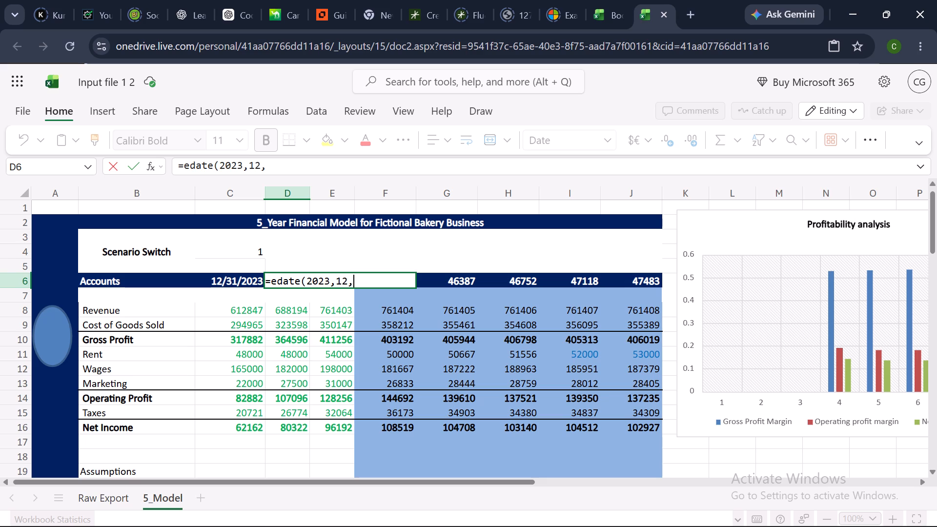
type("31")
key("shift+parenright")
key("Return")
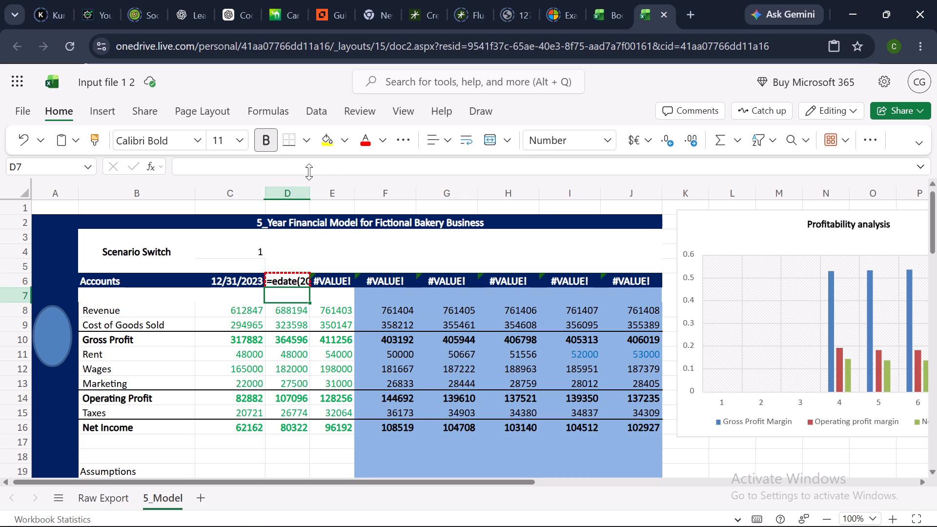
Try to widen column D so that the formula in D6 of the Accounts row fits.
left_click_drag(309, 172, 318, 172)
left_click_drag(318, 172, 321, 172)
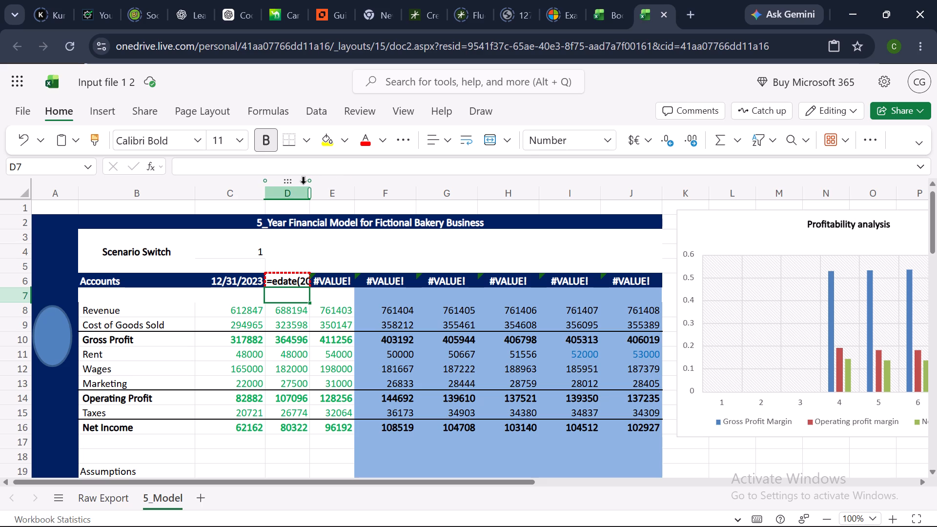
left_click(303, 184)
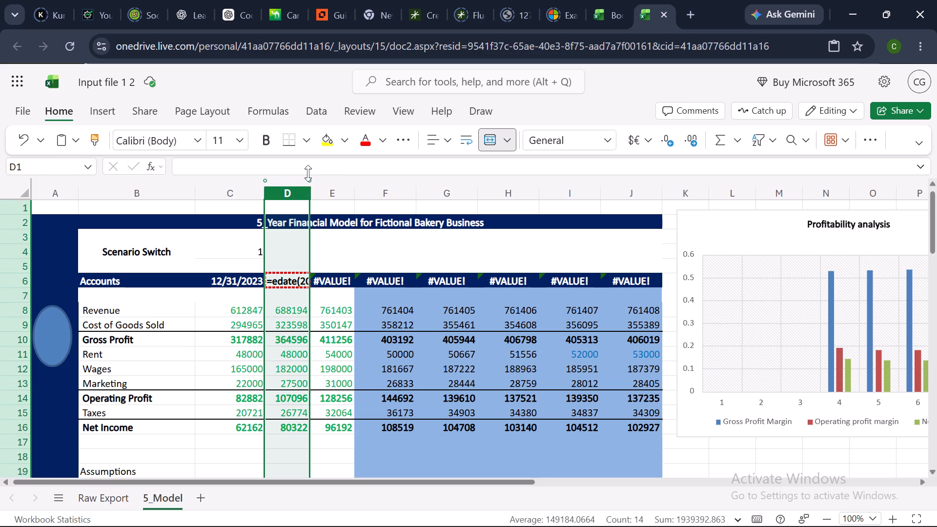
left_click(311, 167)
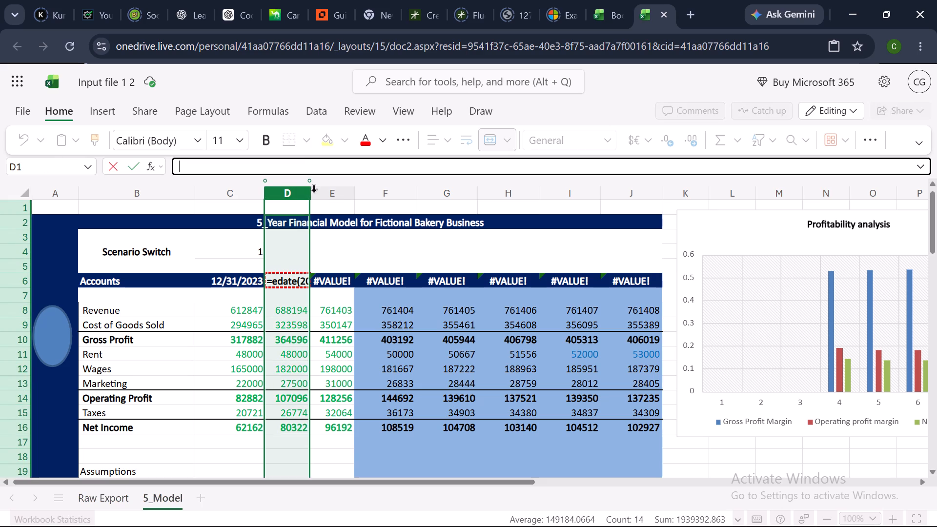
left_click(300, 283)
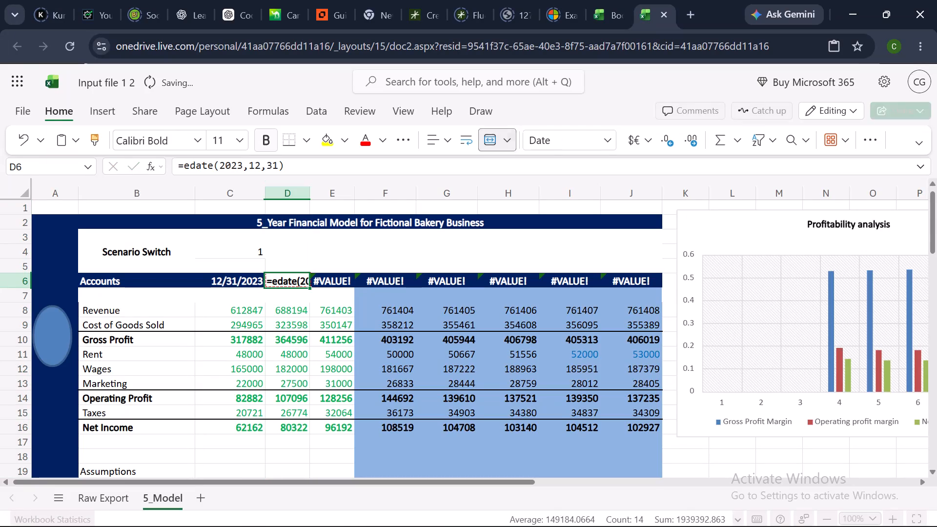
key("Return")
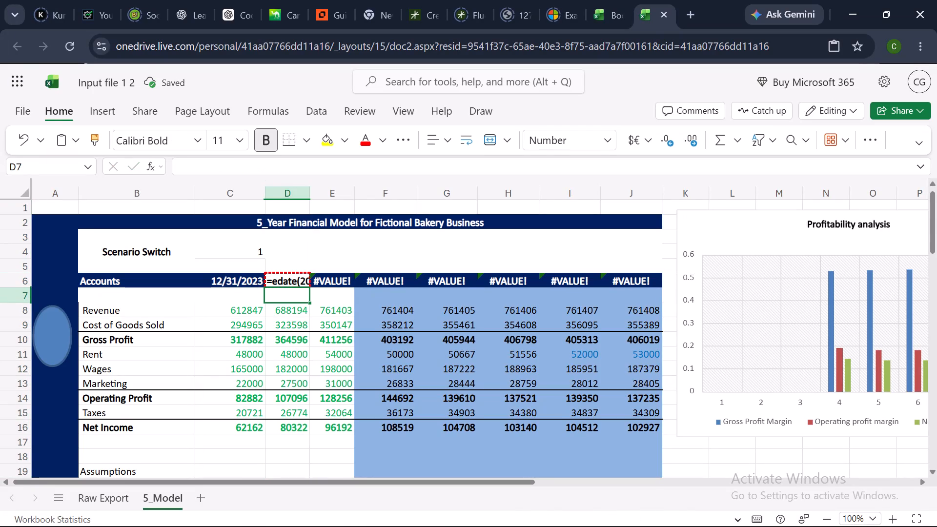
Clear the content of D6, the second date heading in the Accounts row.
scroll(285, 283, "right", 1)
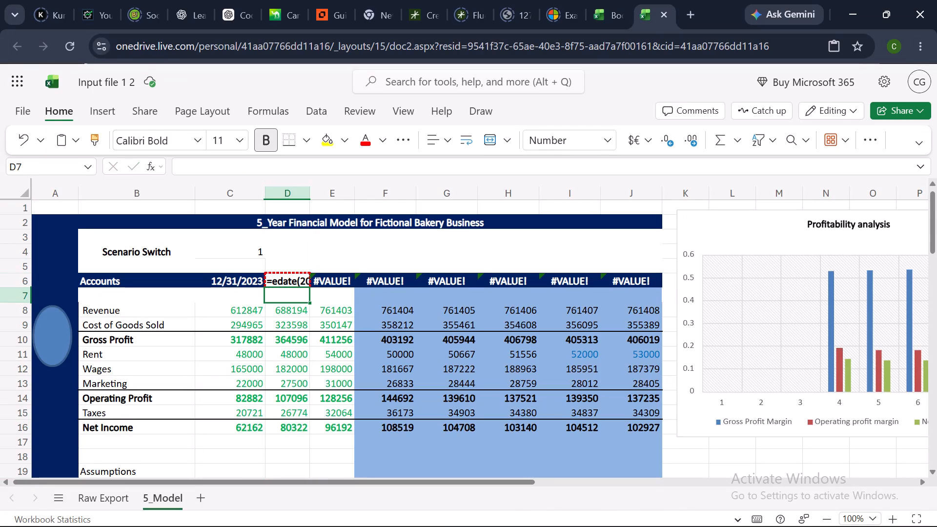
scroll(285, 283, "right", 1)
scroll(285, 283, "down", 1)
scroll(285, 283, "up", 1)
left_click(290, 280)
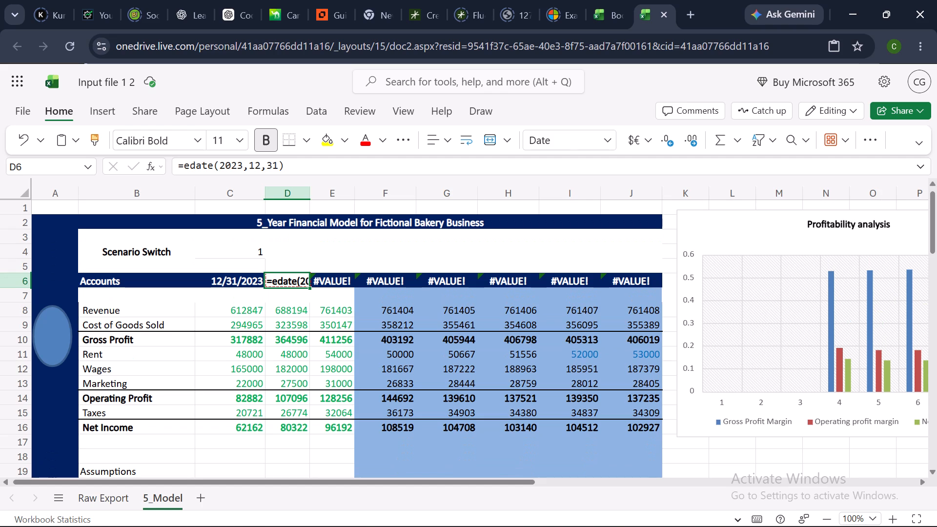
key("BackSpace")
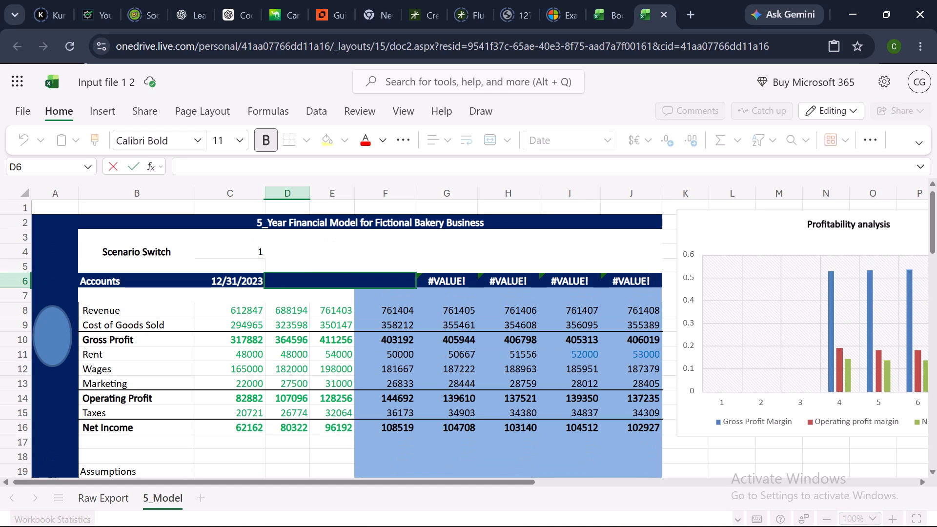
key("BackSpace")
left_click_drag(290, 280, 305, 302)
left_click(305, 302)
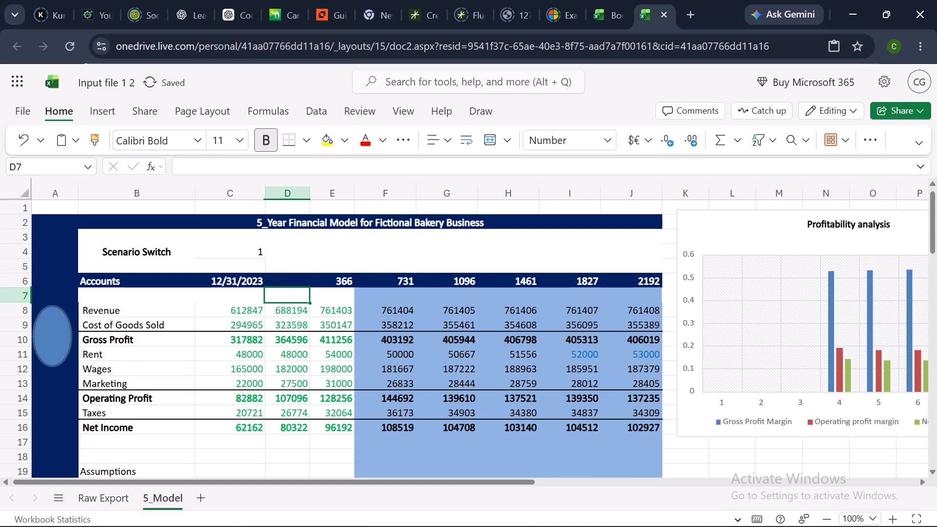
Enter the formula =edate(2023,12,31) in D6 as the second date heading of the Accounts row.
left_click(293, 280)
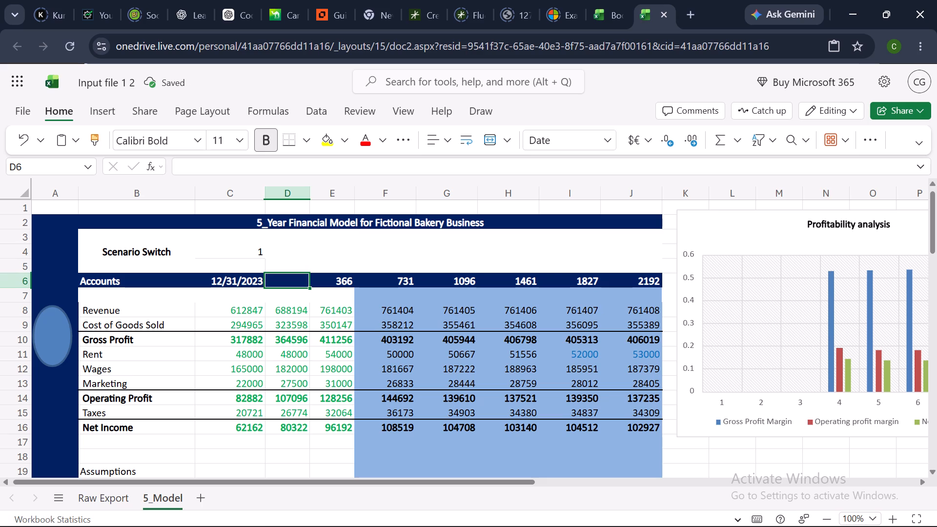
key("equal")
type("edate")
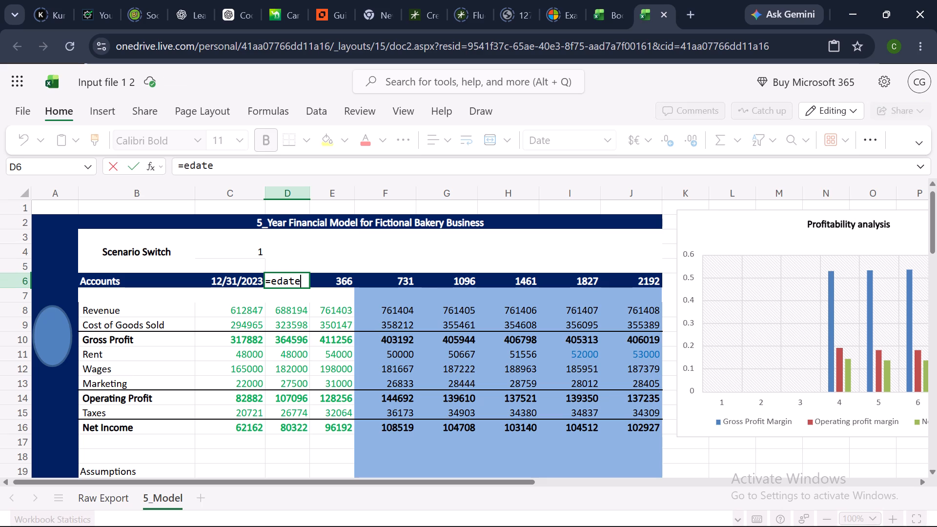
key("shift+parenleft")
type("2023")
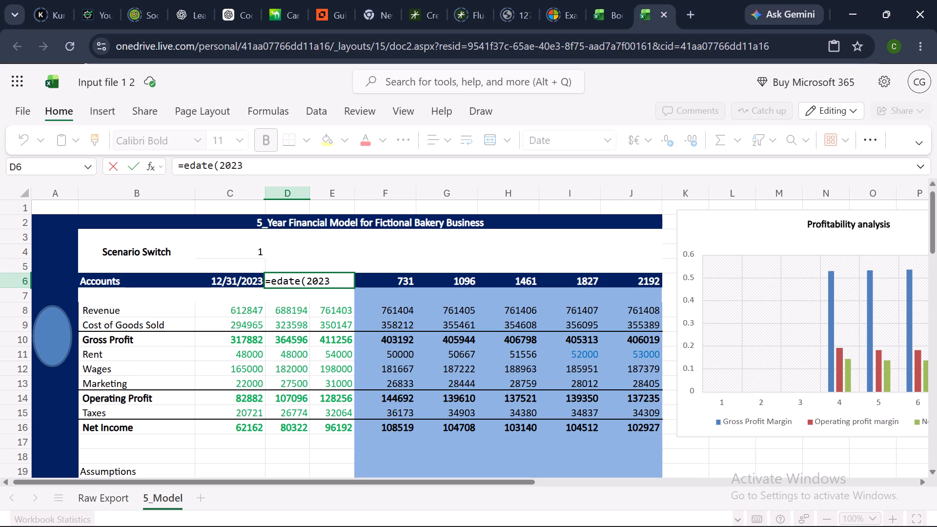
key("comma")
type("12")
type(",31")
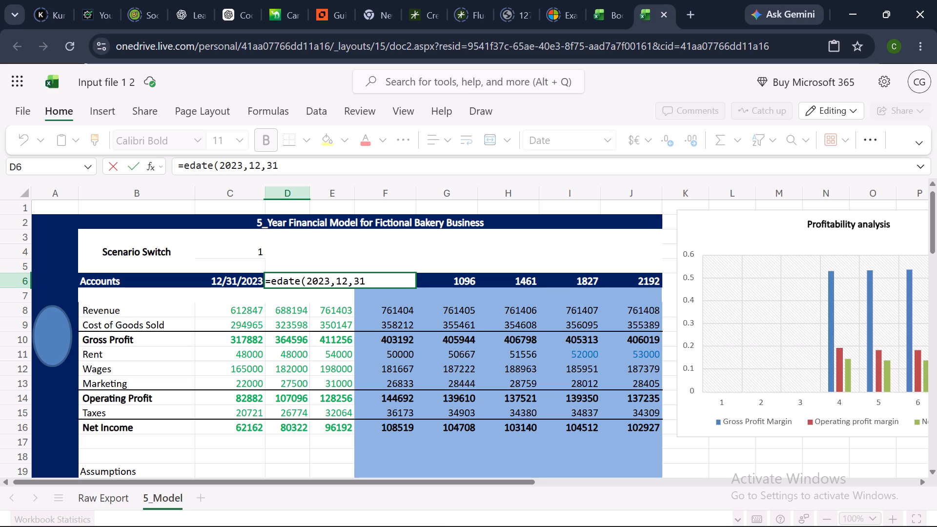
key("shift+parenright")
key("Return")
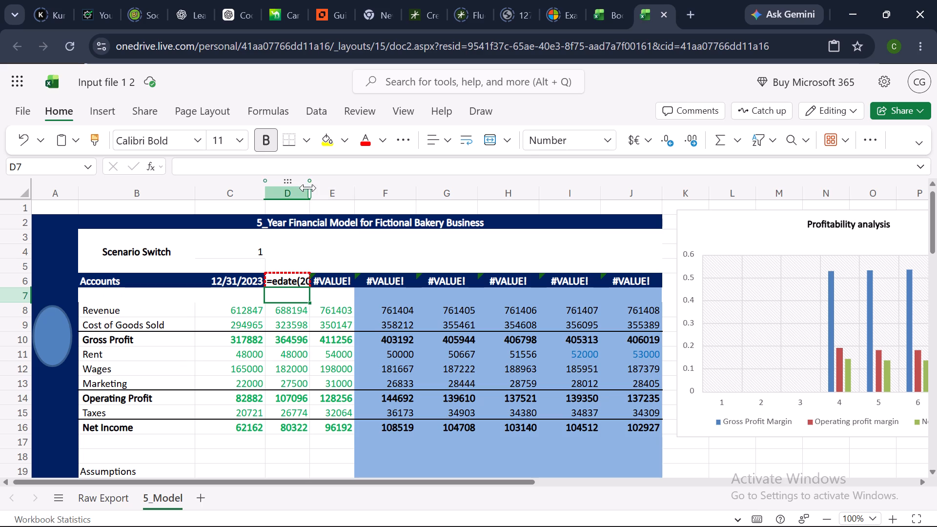
Widen column D to nearly twice its width to make room for the heading in D6.
left_click_drag(312, 187, 315, 185)
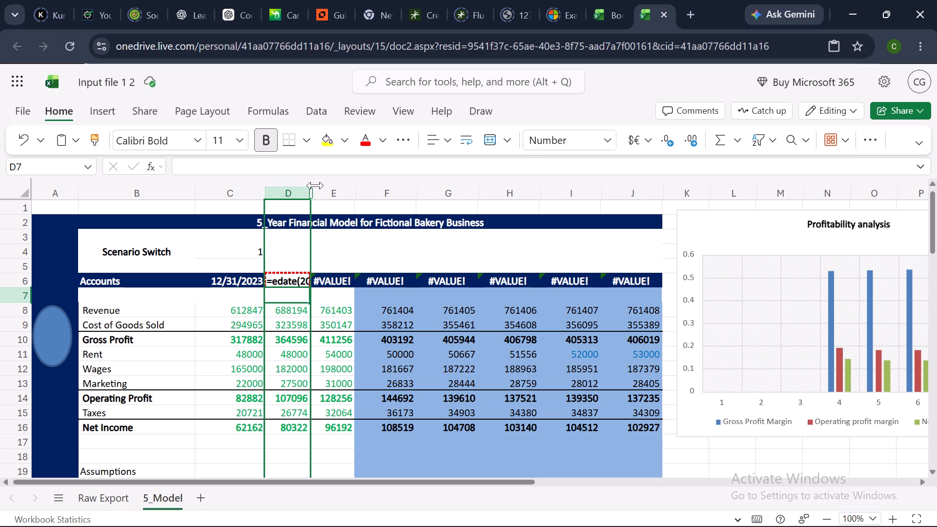
left_click_drag(315, 185, 350, 191)
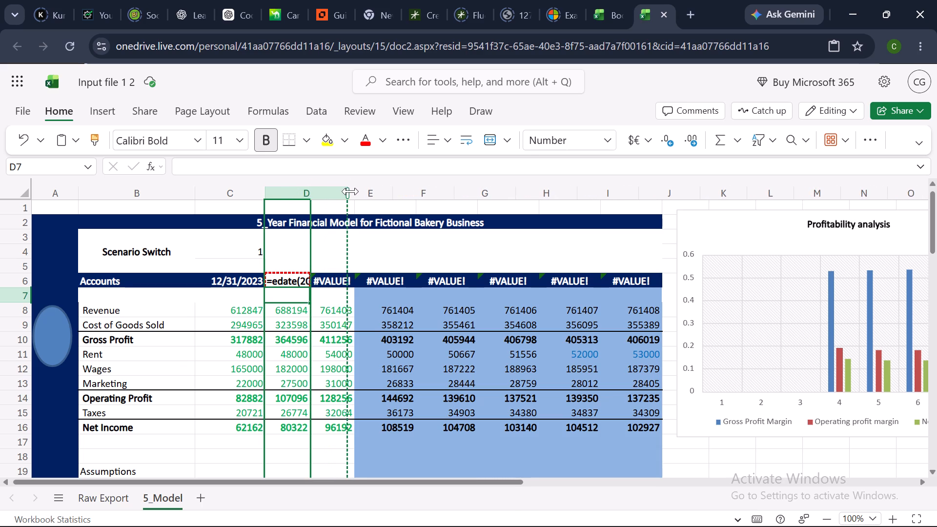
left_click_drag(350, 191, 351, 191)
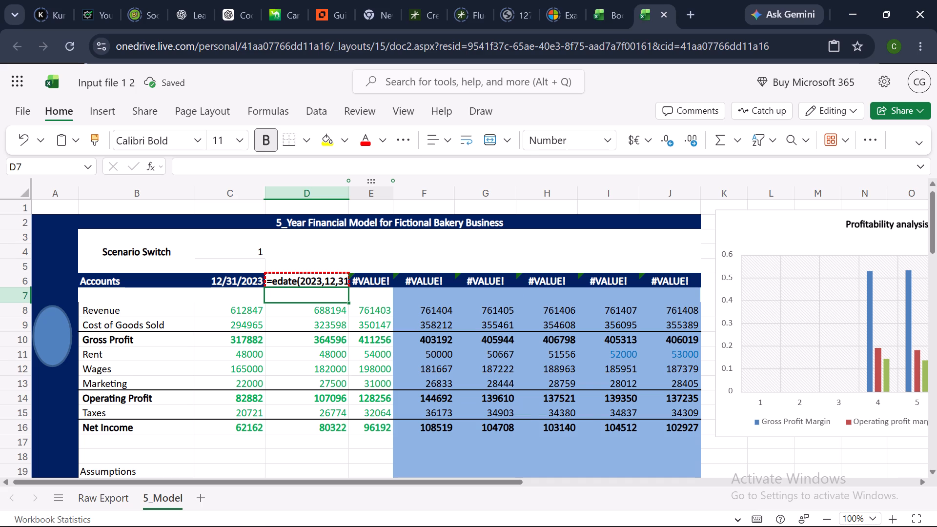
Apply the Date number format to D7, the blank cell below the second heading of the Accounts row.
scroll(345, 278, "left", 1)
scroll(345, 278, "right", 1)
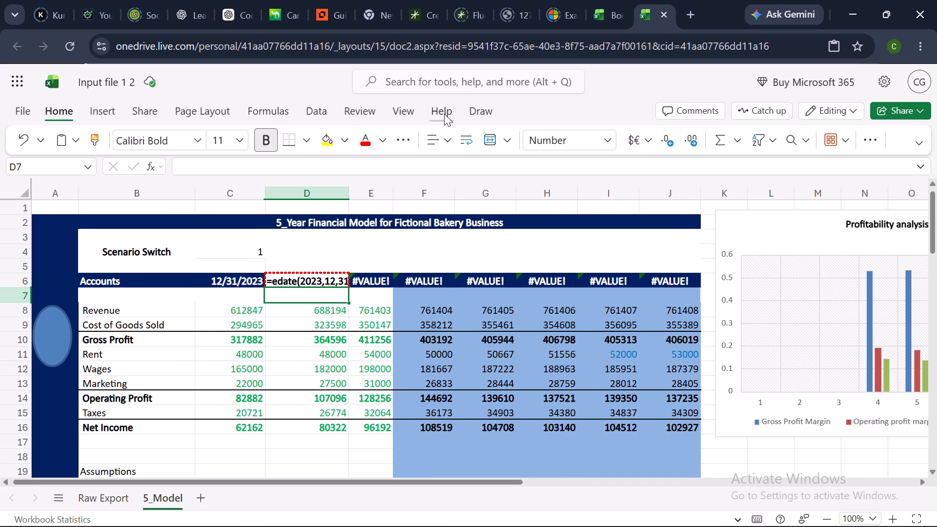
left_click(610, 141)
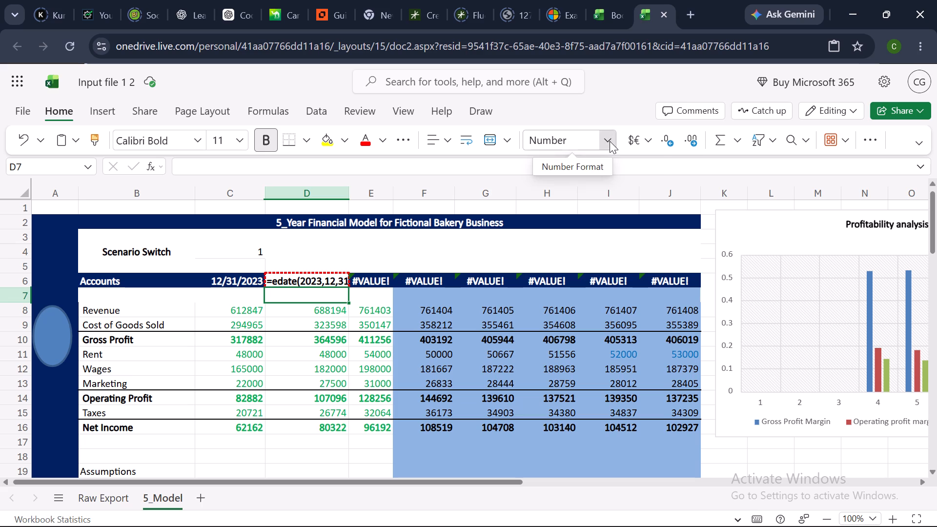
left_click(590, 257)
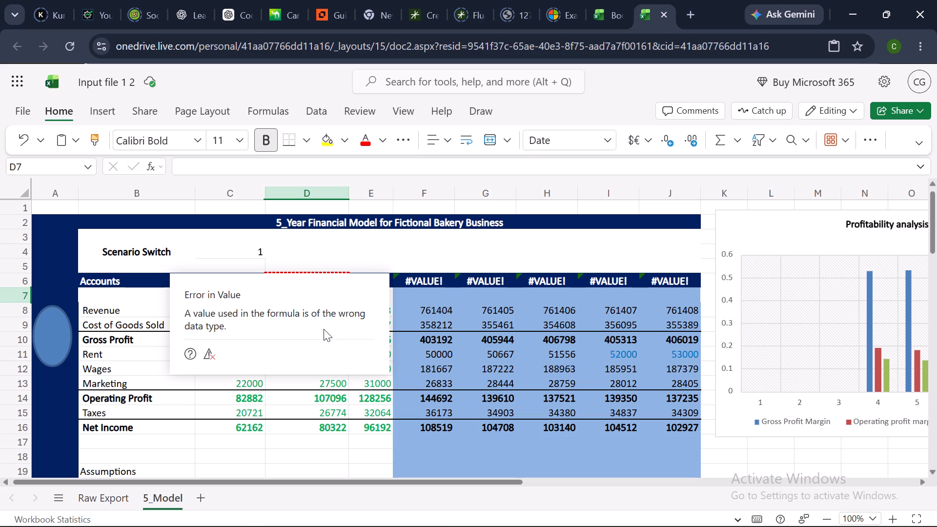
left_click(317, 250)
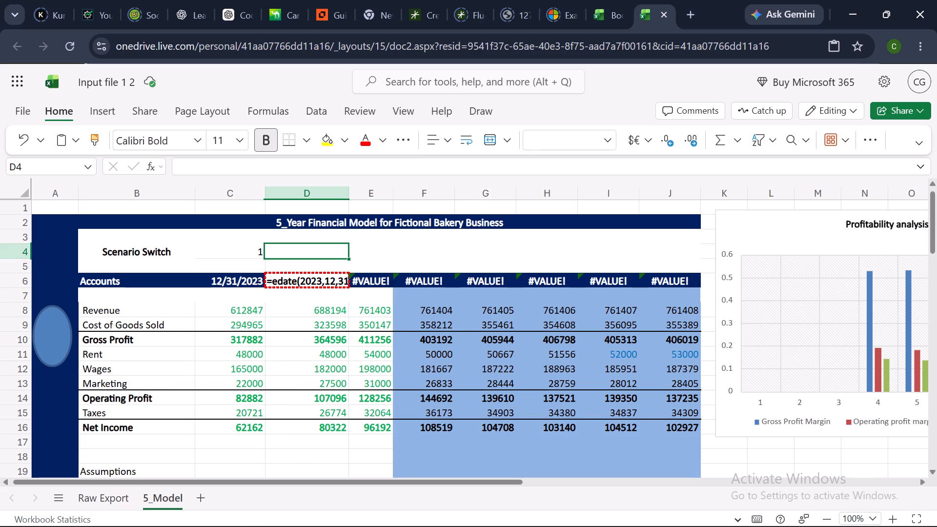
Retype the first letter of the function name in D6 as a capital, making the formula =Edate(2023,12,31).
scroll(322, 281, "left", 1)
scroll(322, 281, "right", 1)
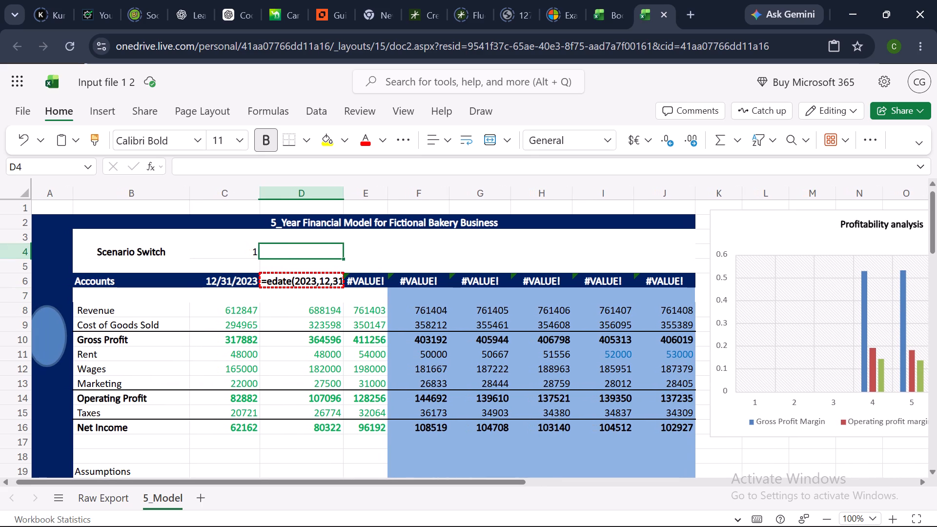
key("Return")
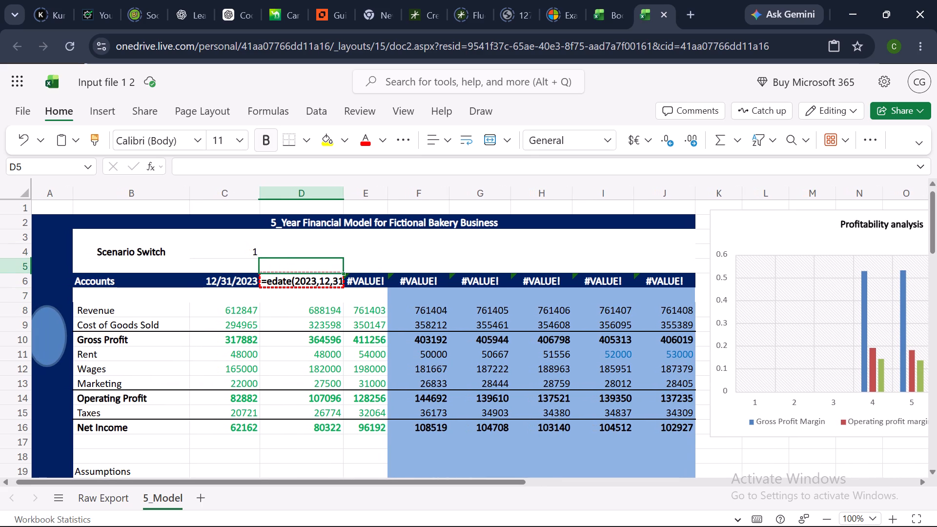
left_click(309, 283)
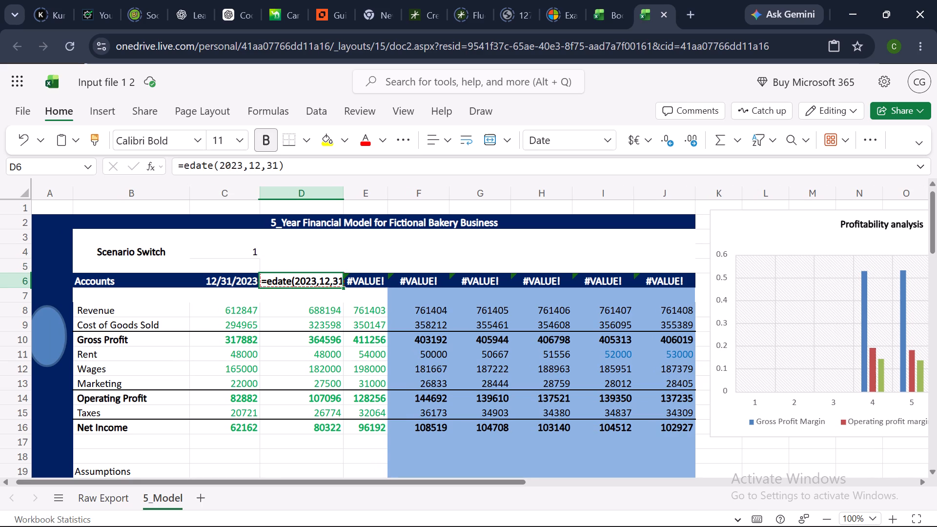
left_click(275, 285)
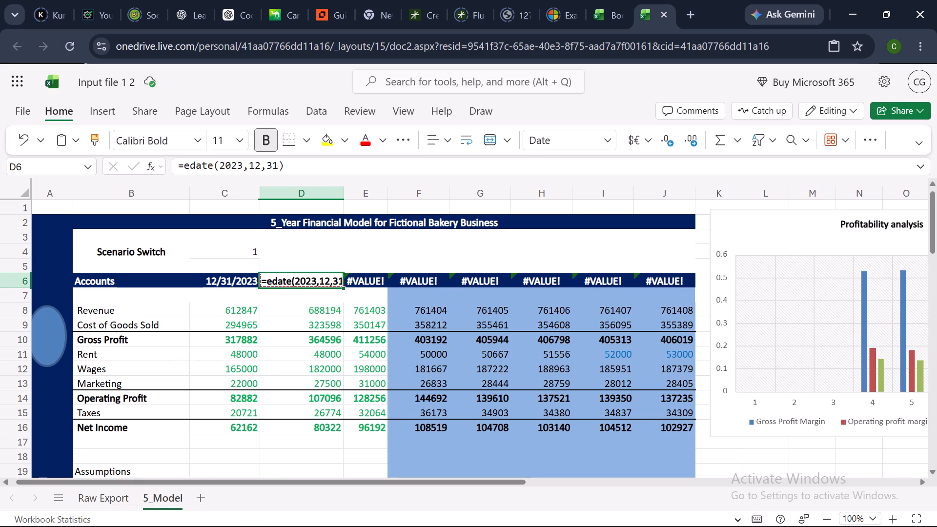
double_click(277, 282)
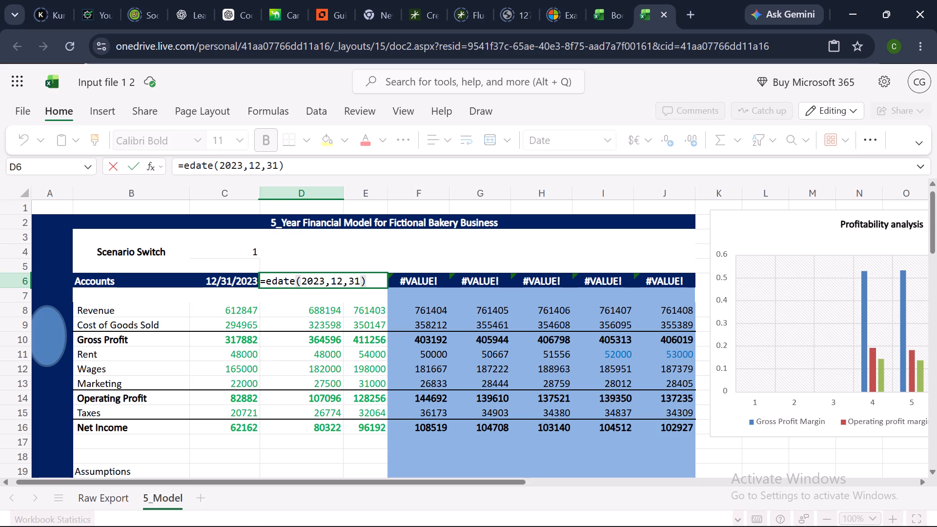
left_click(271, 279)
key("BackSpace")
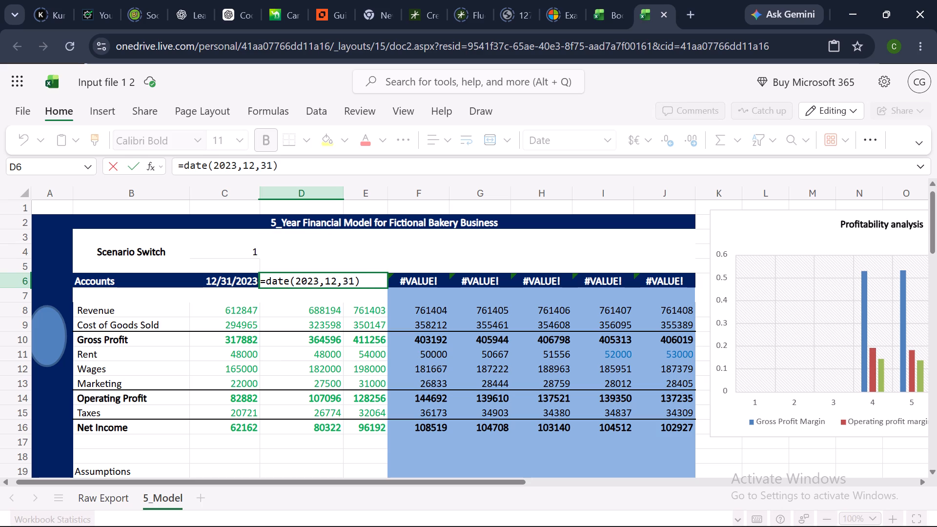
key("e")
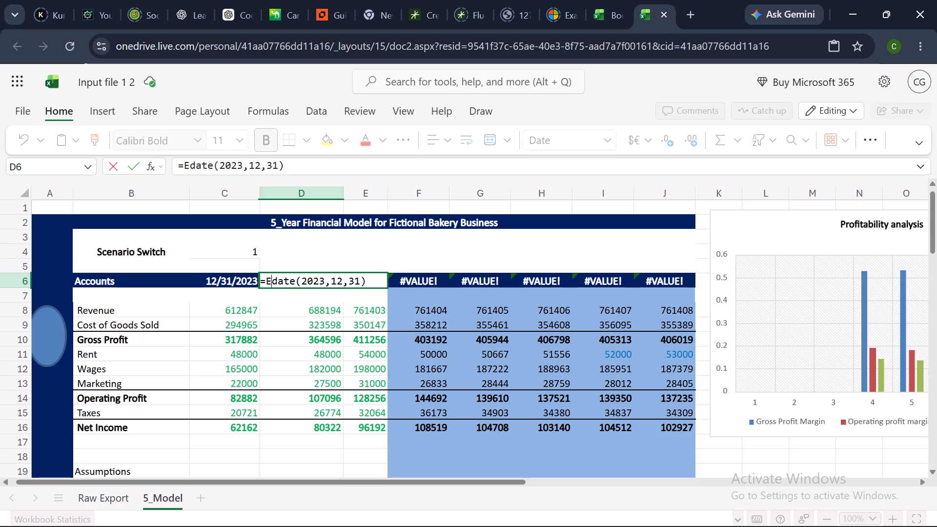
key("Return")
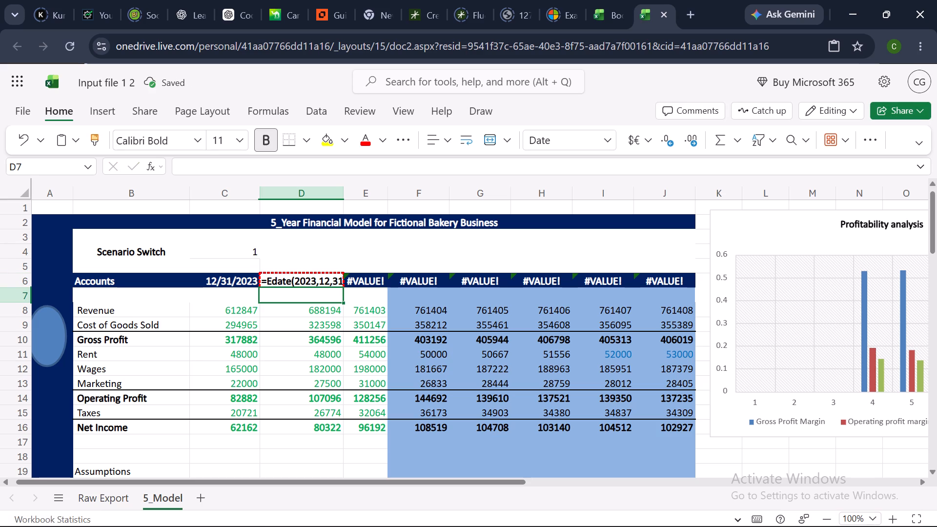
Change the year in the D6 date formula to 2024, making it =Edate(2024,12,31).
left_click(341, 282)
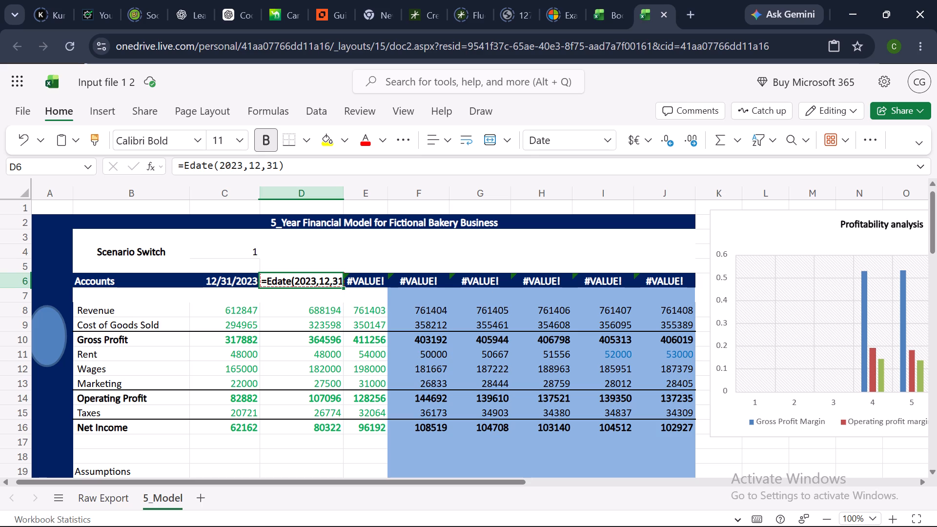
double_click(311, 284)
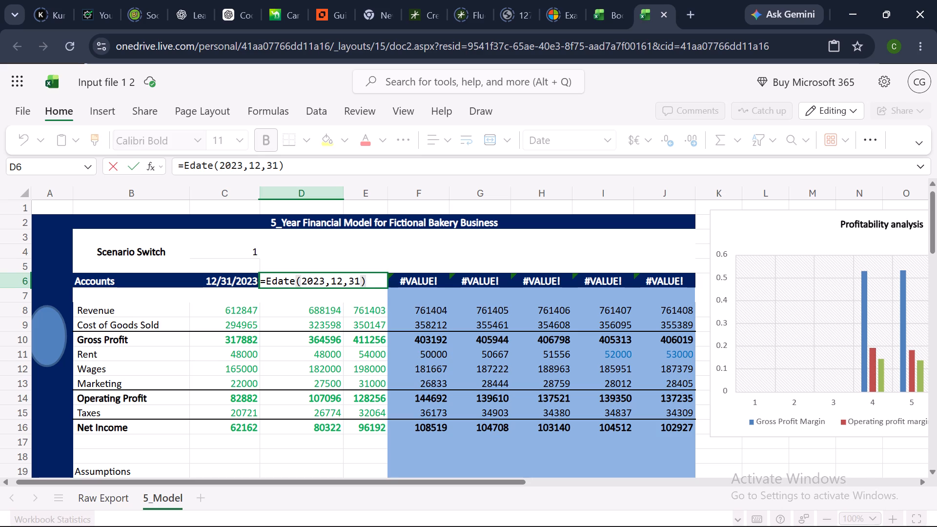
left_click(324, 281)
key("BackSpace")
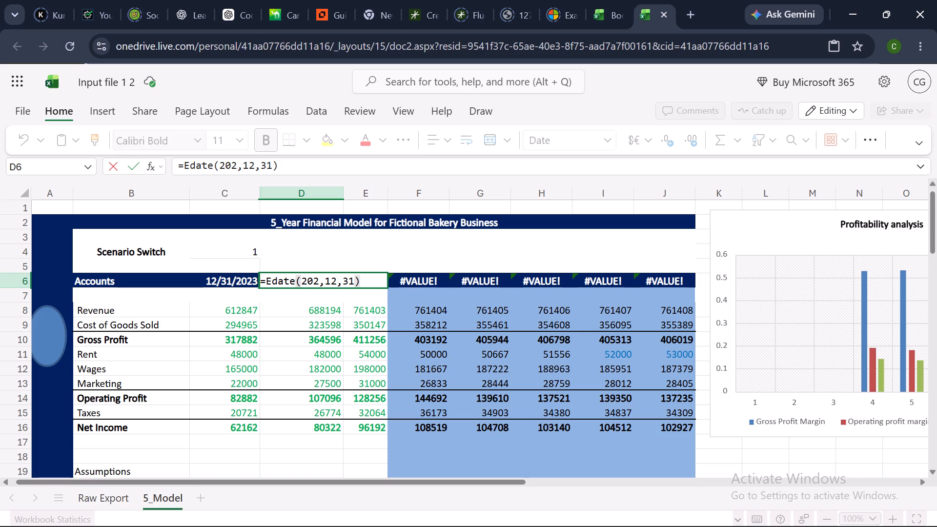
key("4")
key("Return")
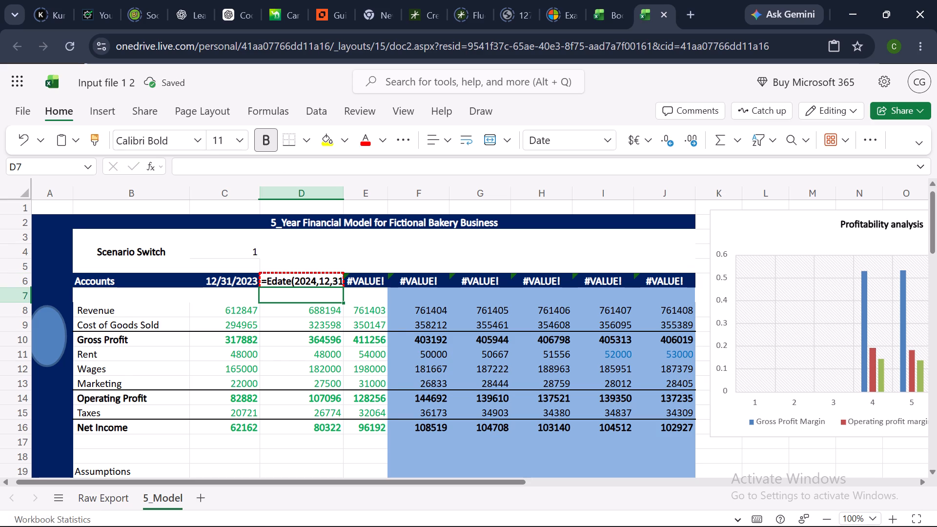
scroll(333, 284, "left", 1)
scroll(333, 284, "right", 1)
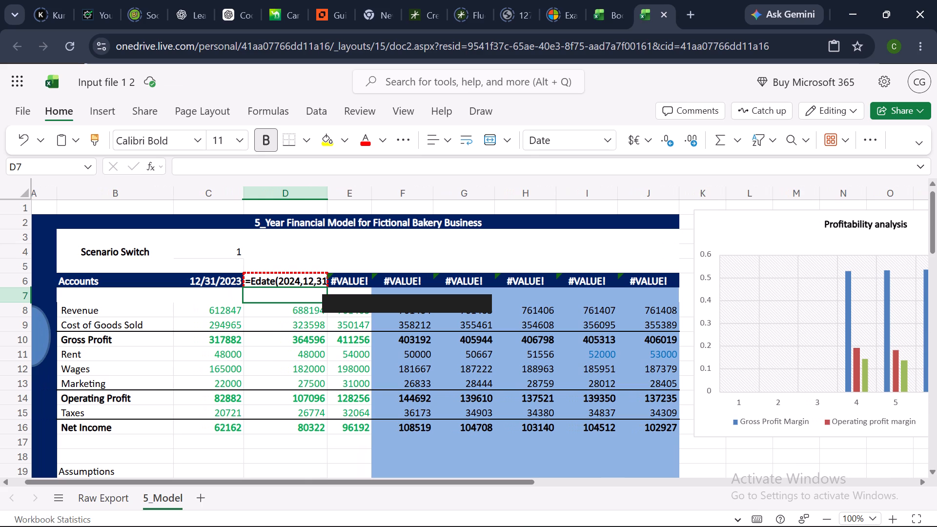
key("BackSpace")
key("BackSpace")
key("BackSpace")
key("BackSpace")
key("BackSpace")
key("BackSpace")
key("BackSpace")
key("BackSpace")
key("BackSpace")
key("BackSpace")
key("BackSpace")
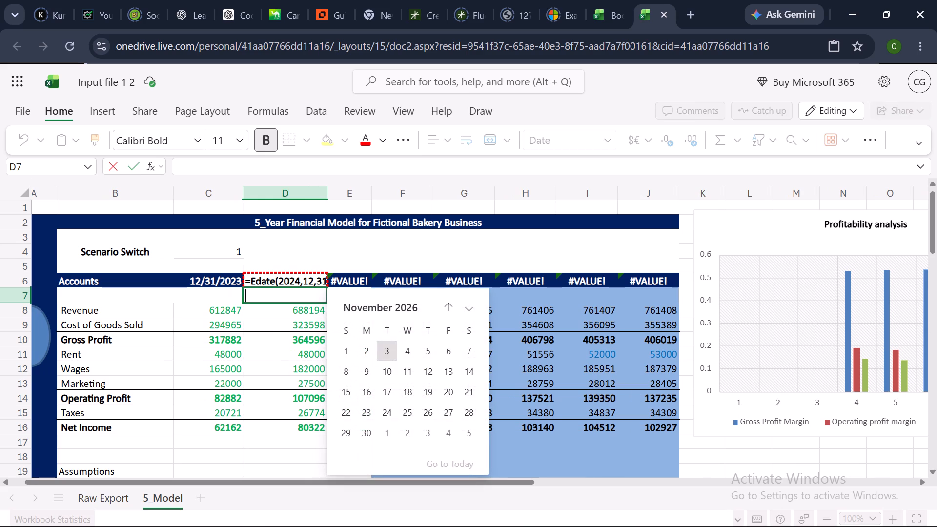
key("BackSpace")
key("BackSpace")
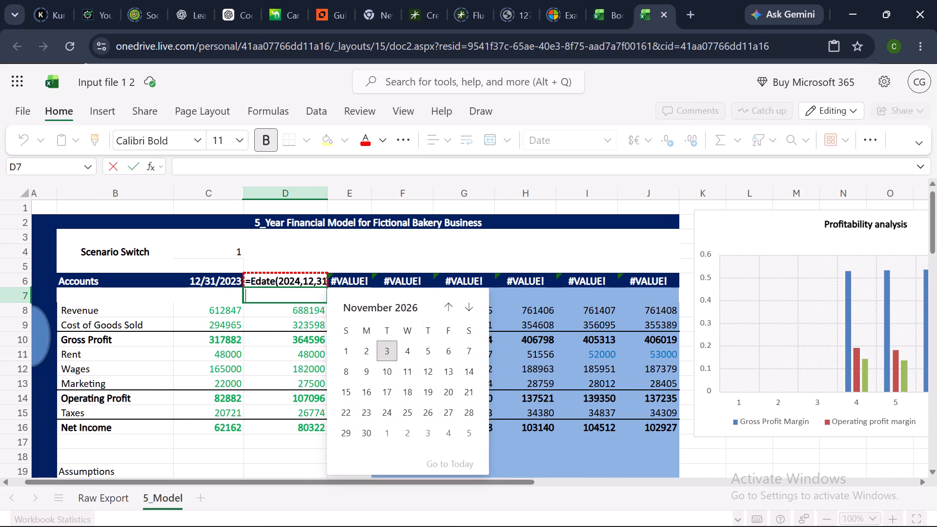
Clear the date formula from D6, the second date heading of the Accounts row.
left_click(321, 280)
key("BackSpace")
key("BackSpace")
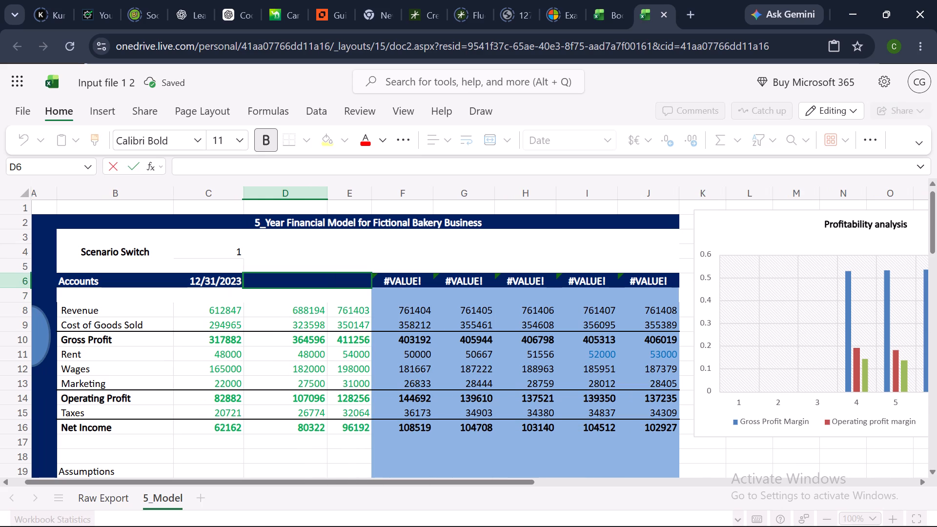
left_click(321, 280)
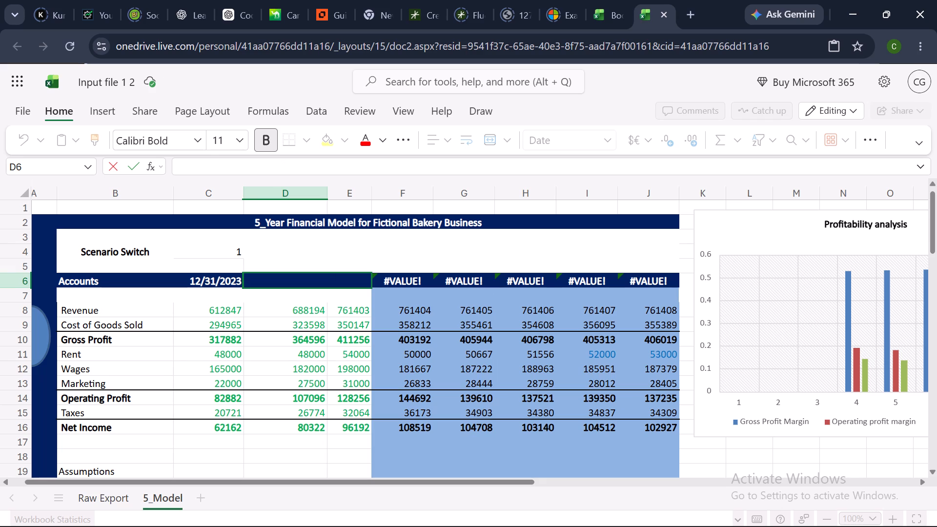
left_click(319, 281)
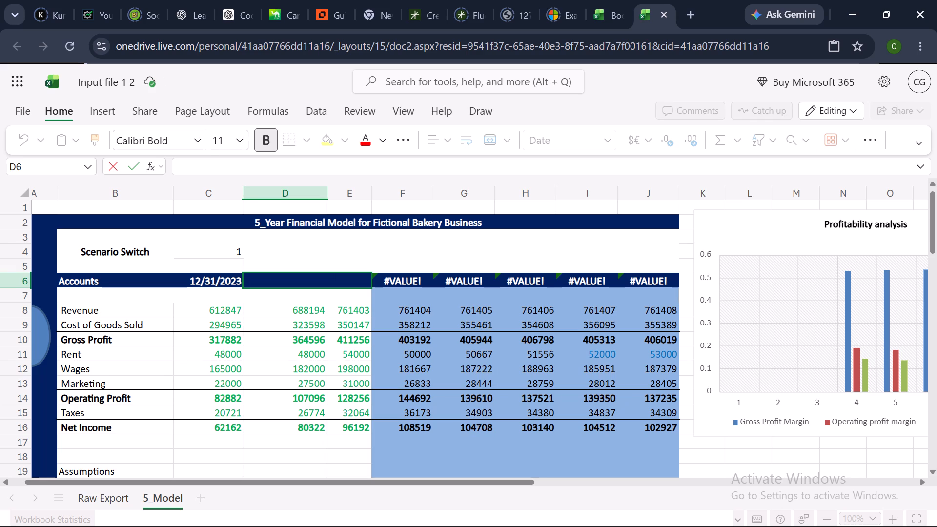
left_click(313, 310)
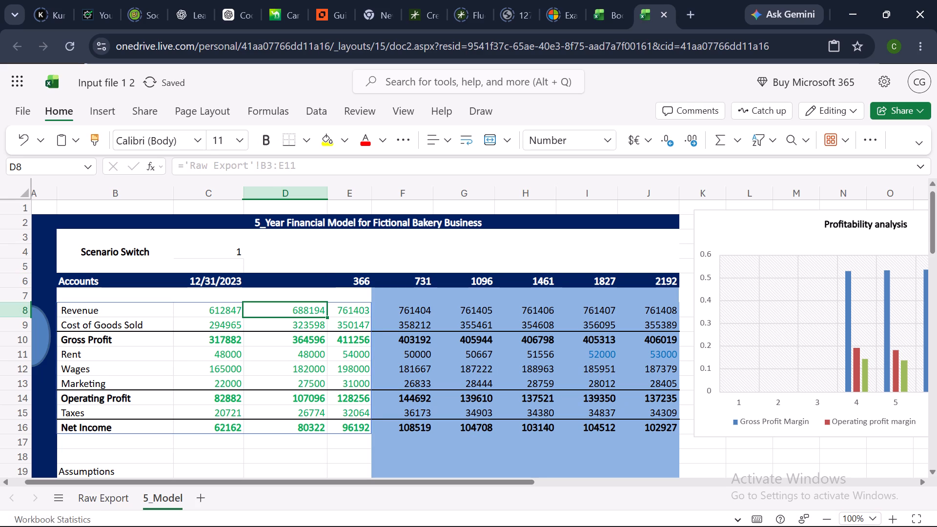
left_click(335, 281)
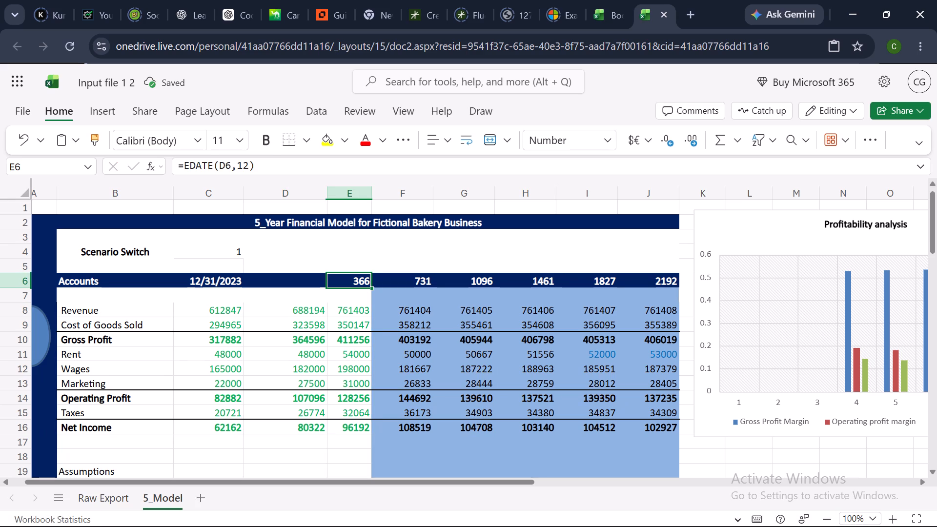
left_click(291, 282)
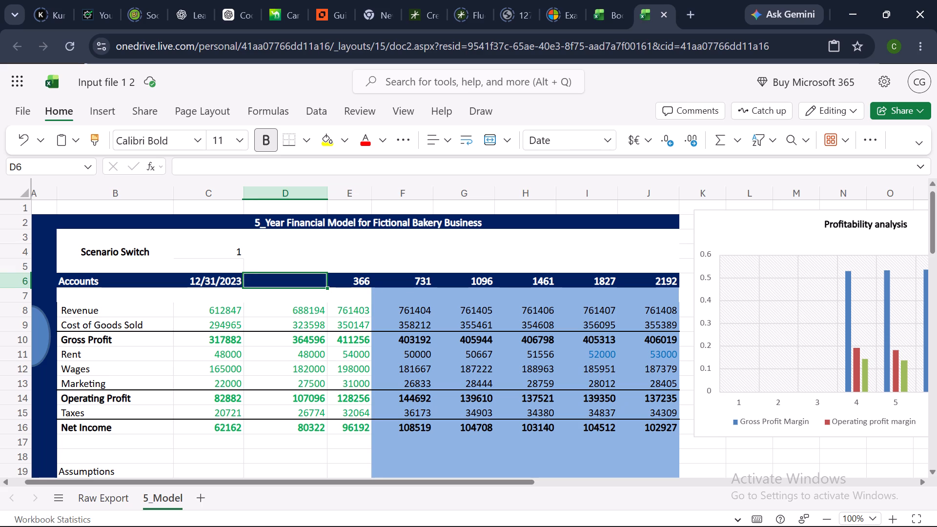
Clear the existing formula from E6, the third date heading of the Accounts row.
left_click(355, 282)
key("BackSpace")
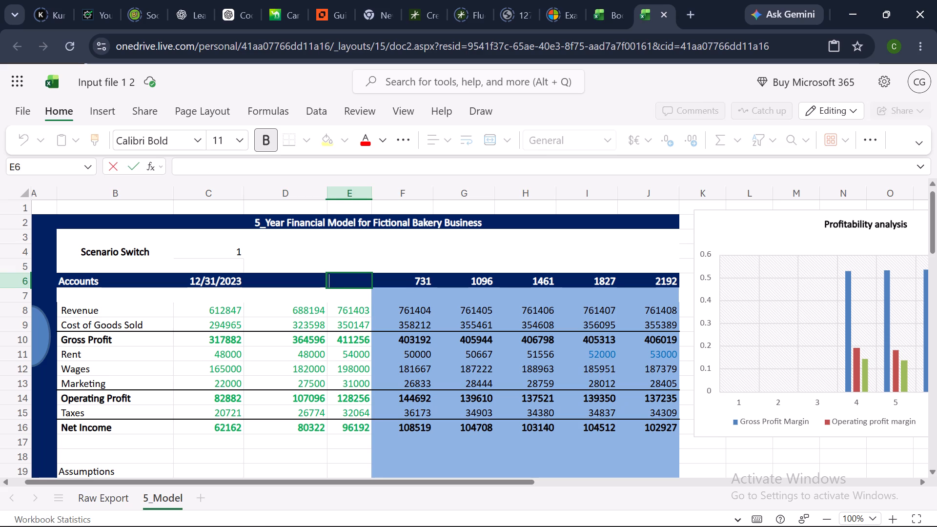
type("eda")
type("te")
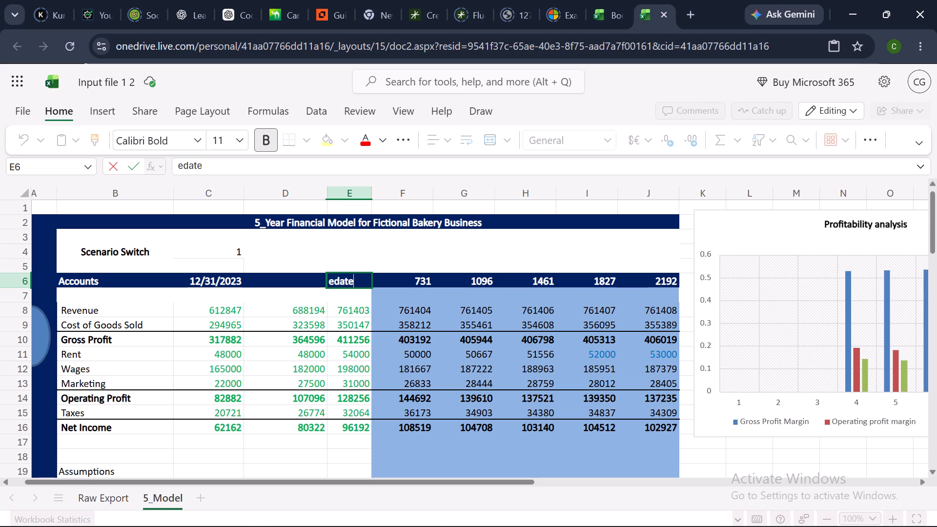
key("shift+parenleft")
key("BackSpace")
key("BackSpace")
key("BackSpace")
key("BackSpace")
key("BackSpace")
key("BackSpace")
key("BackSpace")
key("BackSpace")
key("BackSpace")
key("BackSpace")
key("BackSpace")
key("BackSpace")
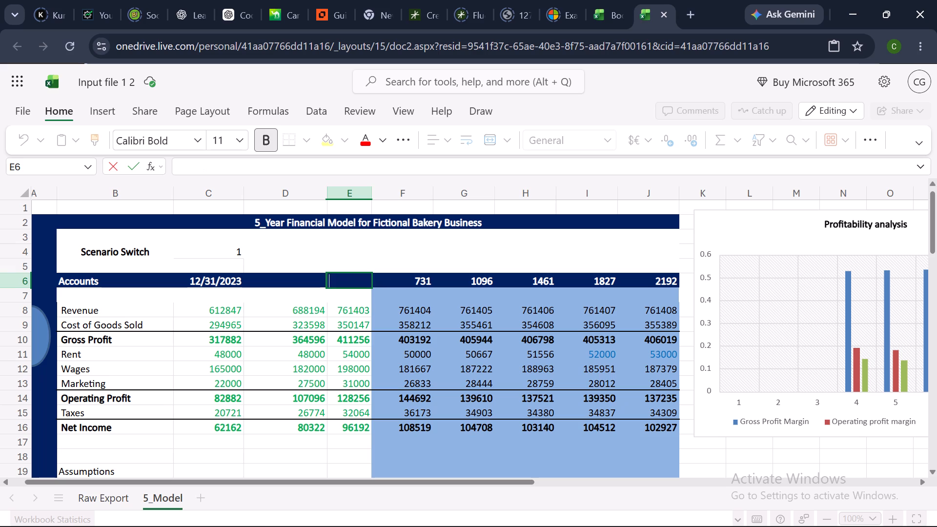
Enter the formula =edate(2025,12,31) in E6 as the third date heading of the Accounts row.
key("equal")
type("eda")
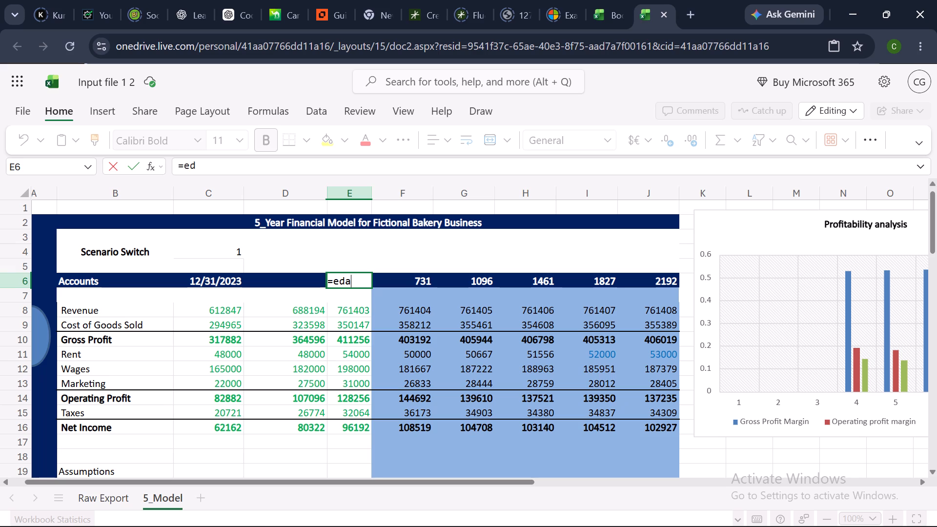
key("a")
key("BackSpace")
type("te")
key("shift+parenleft")
key("3")
key("BackSpace")
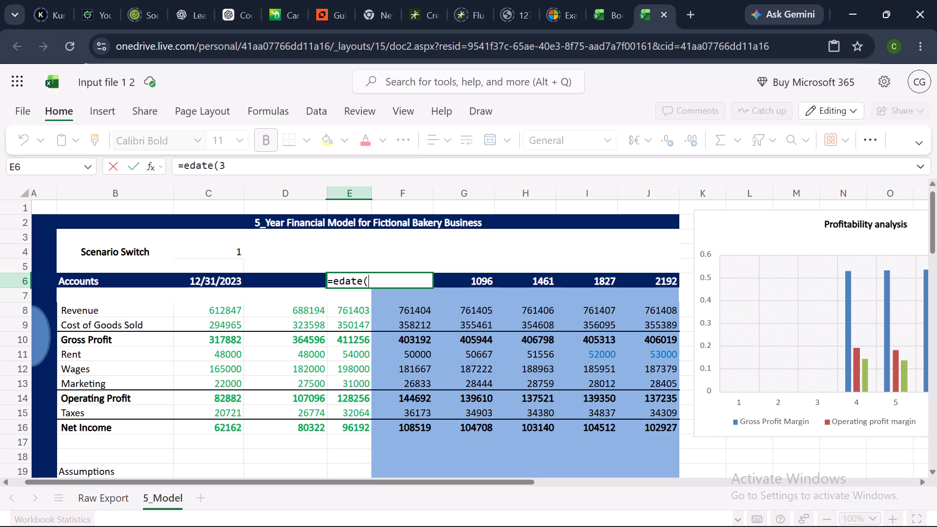
key("2")
key("0")
type("25")
key("comma")
type("12")
key("comma")
type("31")
key("shift+parenright")
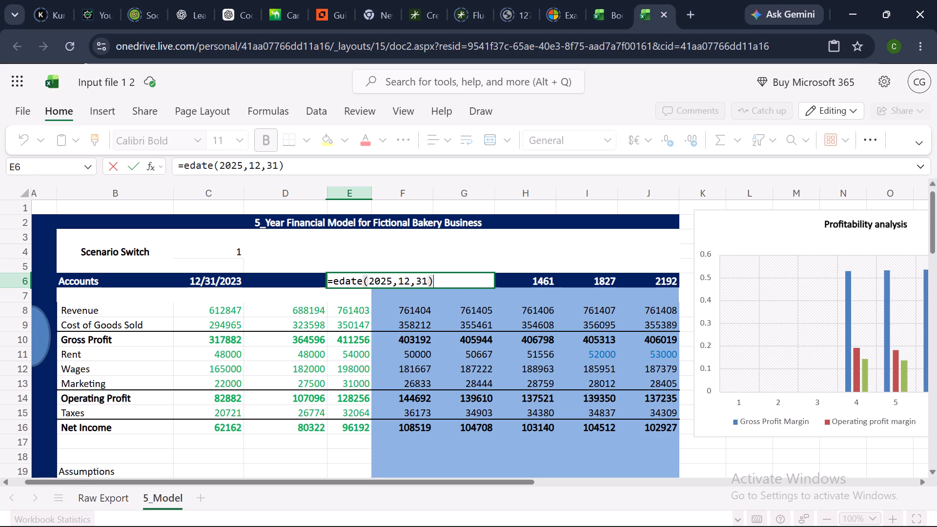
key("Return")
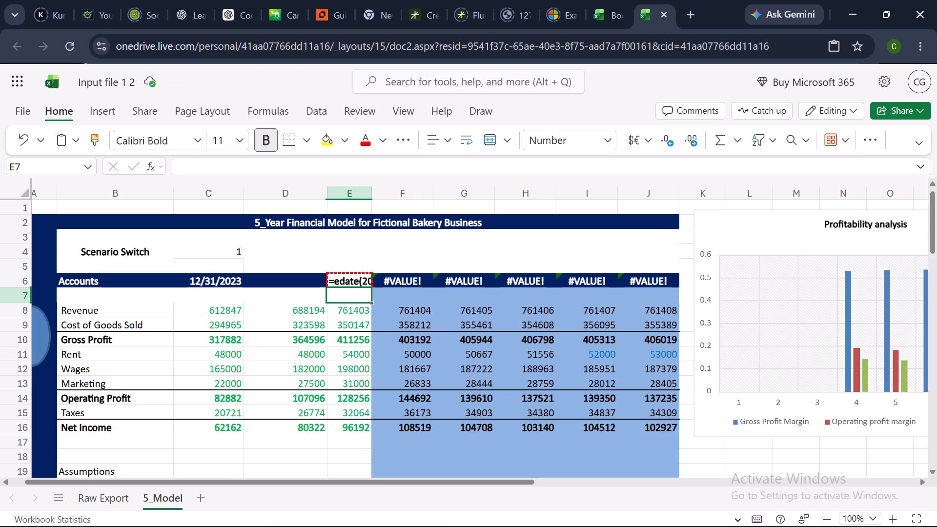
Widen column E to about one and a half times its width to make room for the heading in E6.
left_click(371, 276)
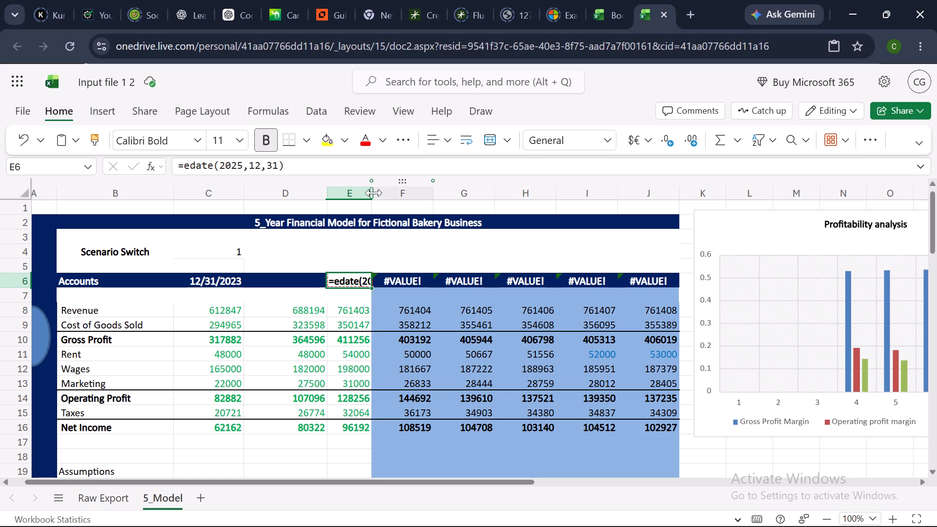
left_click_drag(373, 189, 396, 190)
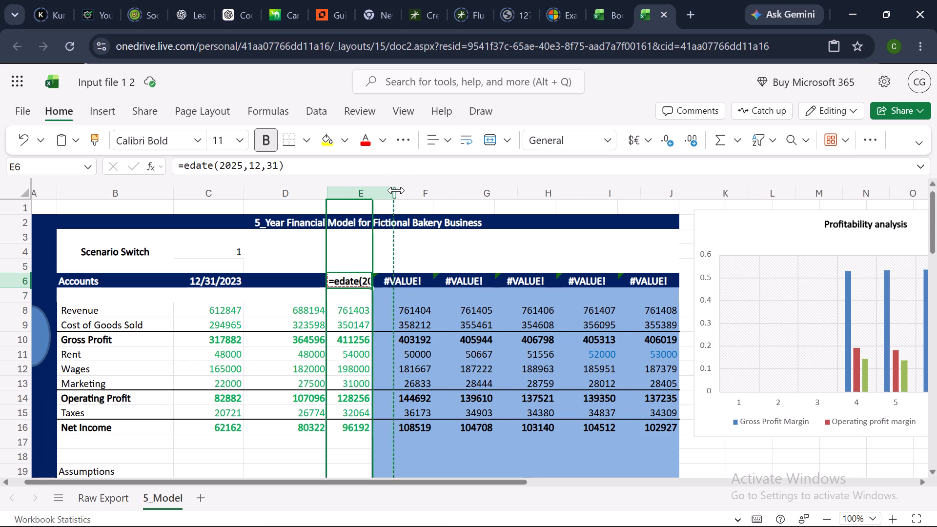
left_click_drag(396, 190, 397, 190)
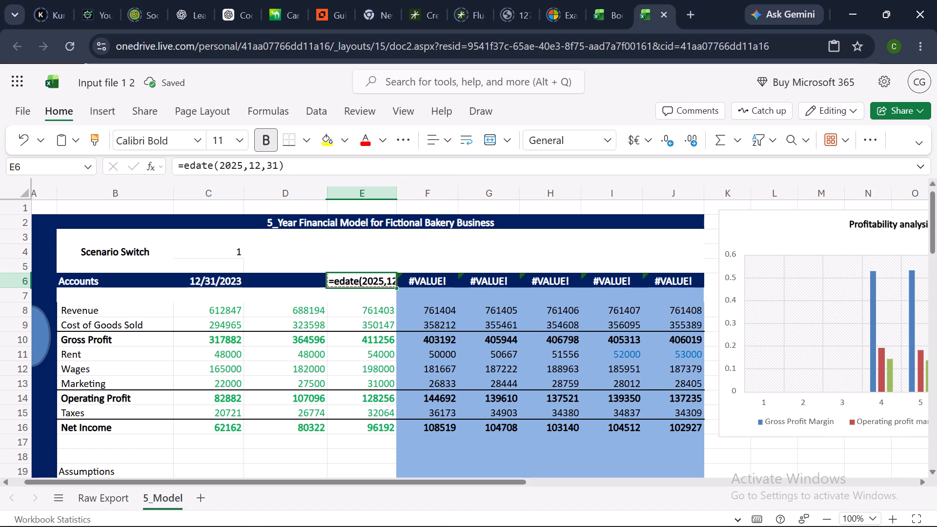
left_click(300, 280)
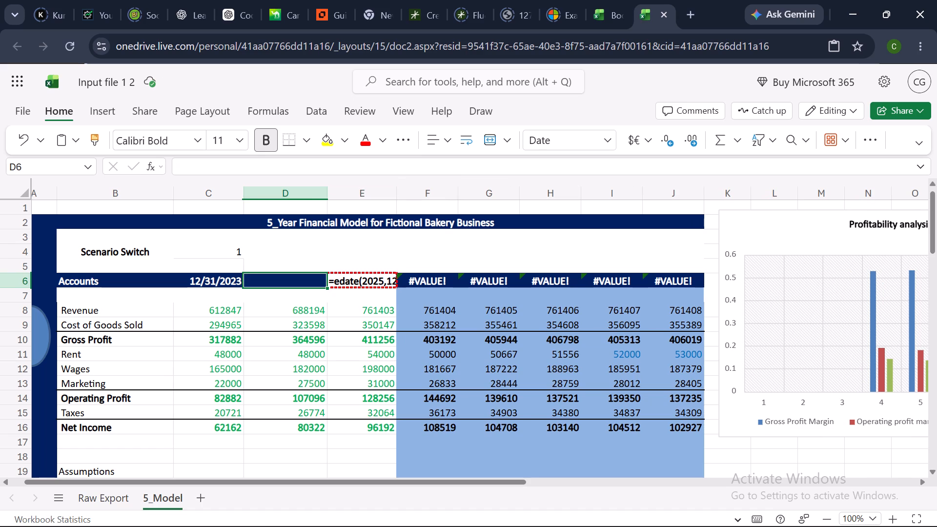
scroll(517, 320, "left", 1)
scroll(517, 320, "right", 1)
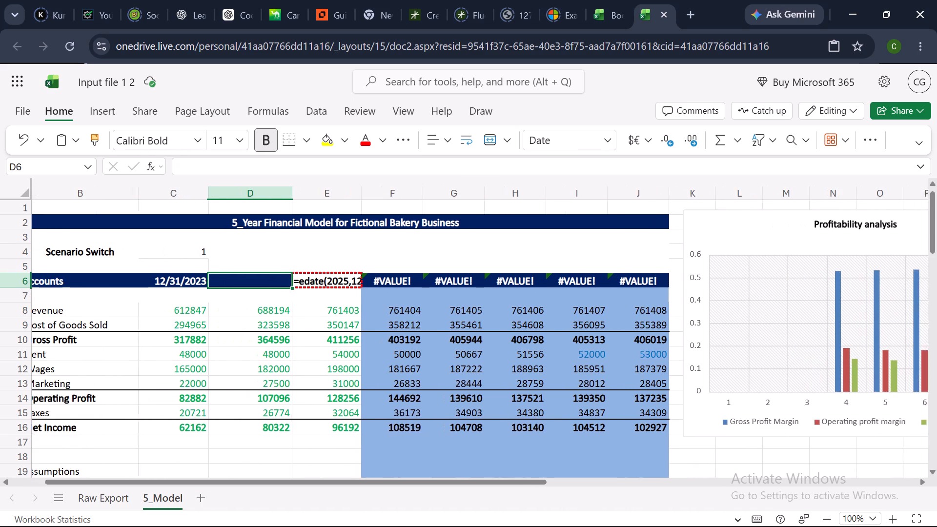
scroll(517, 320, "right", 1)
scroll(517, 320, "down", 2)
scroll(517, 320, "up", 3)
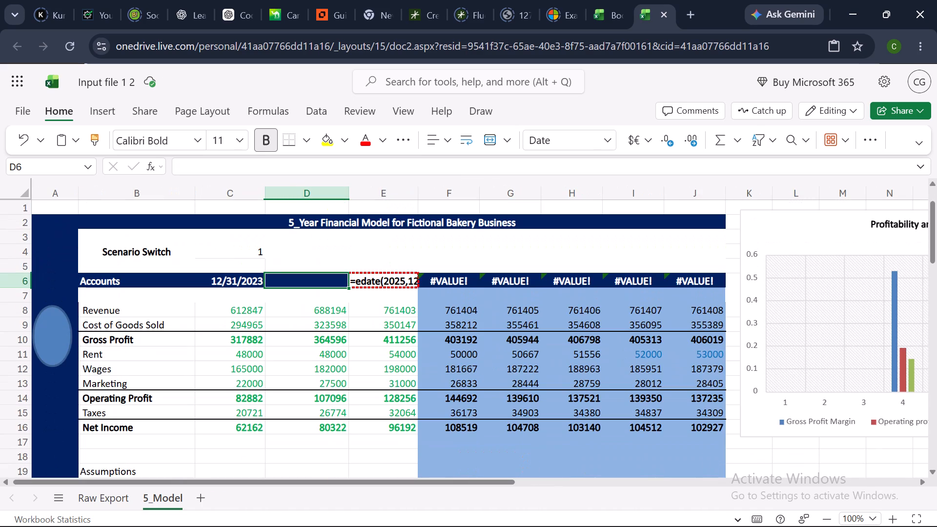
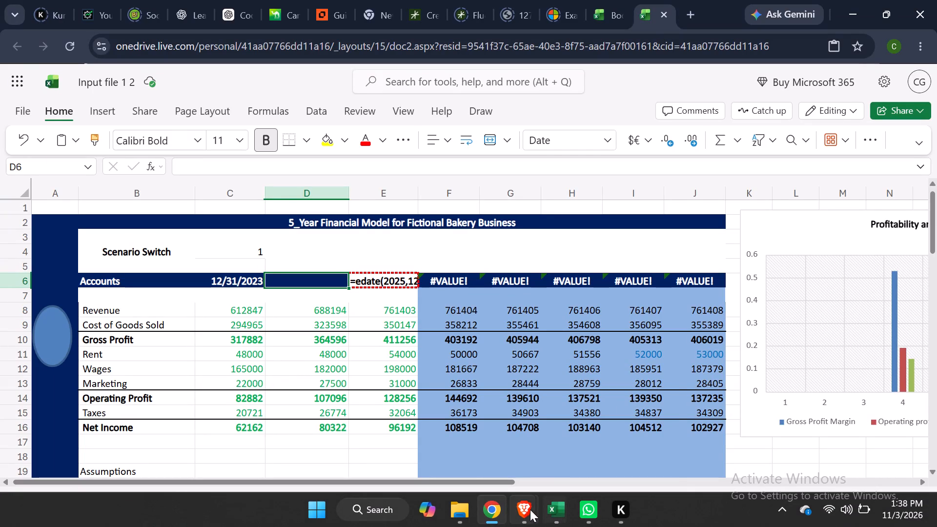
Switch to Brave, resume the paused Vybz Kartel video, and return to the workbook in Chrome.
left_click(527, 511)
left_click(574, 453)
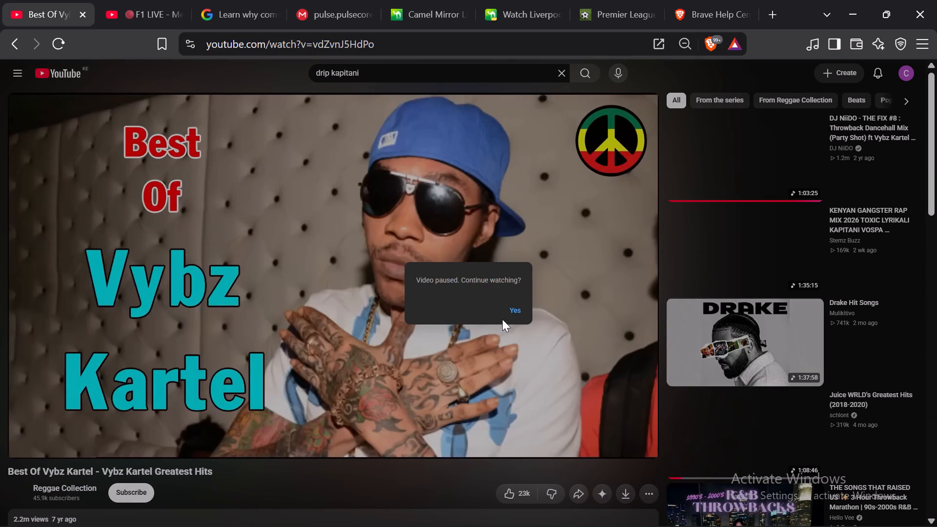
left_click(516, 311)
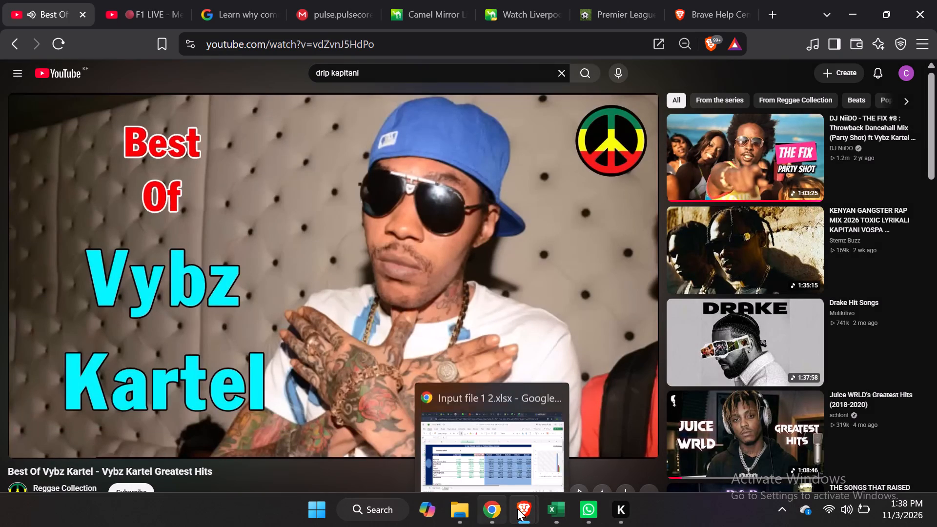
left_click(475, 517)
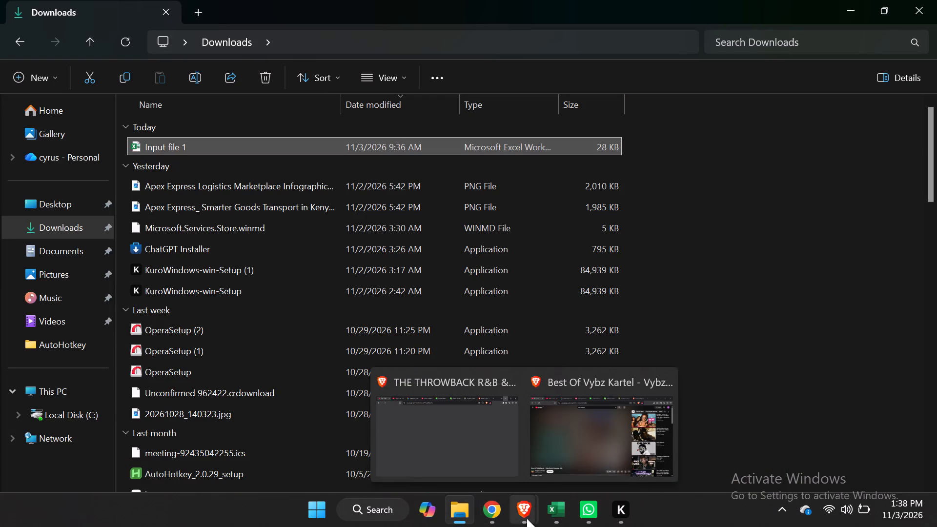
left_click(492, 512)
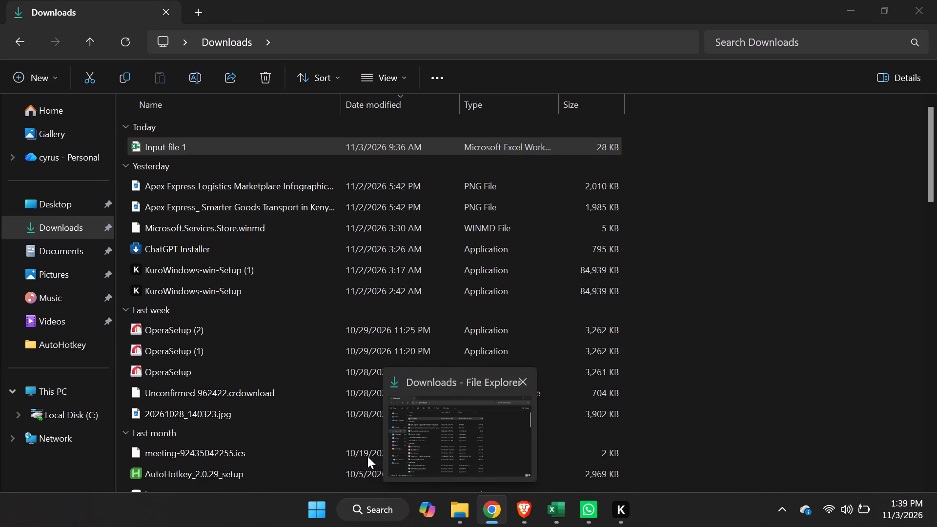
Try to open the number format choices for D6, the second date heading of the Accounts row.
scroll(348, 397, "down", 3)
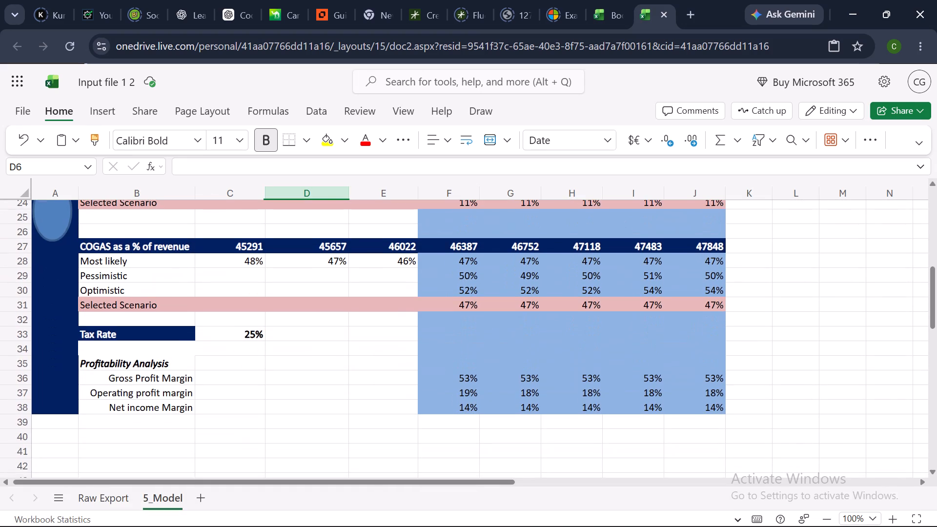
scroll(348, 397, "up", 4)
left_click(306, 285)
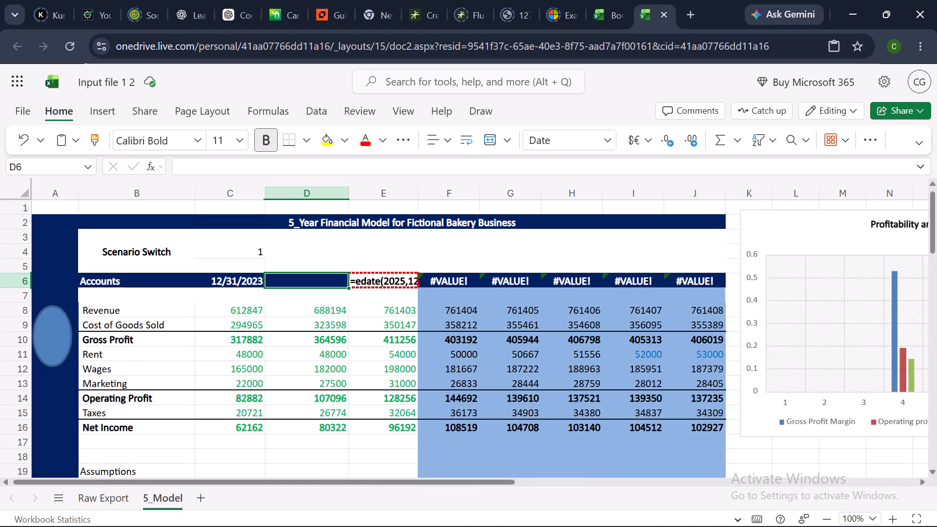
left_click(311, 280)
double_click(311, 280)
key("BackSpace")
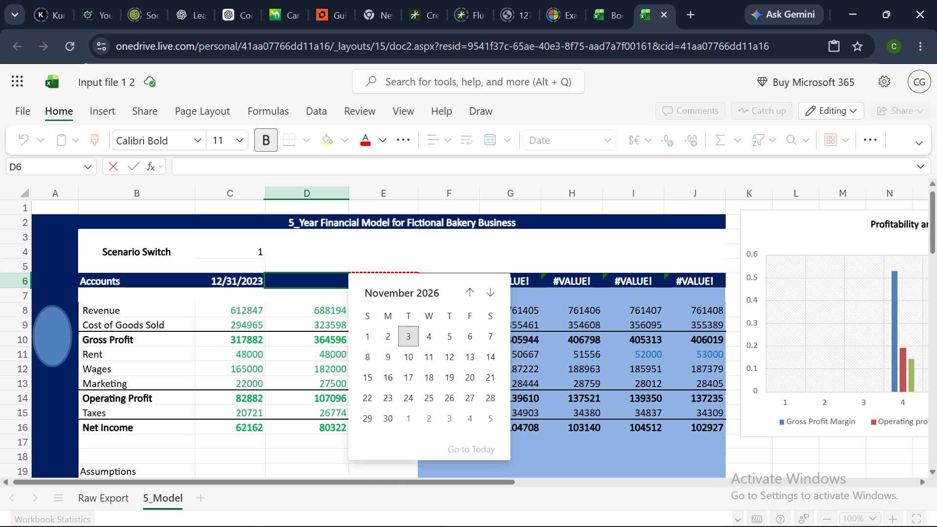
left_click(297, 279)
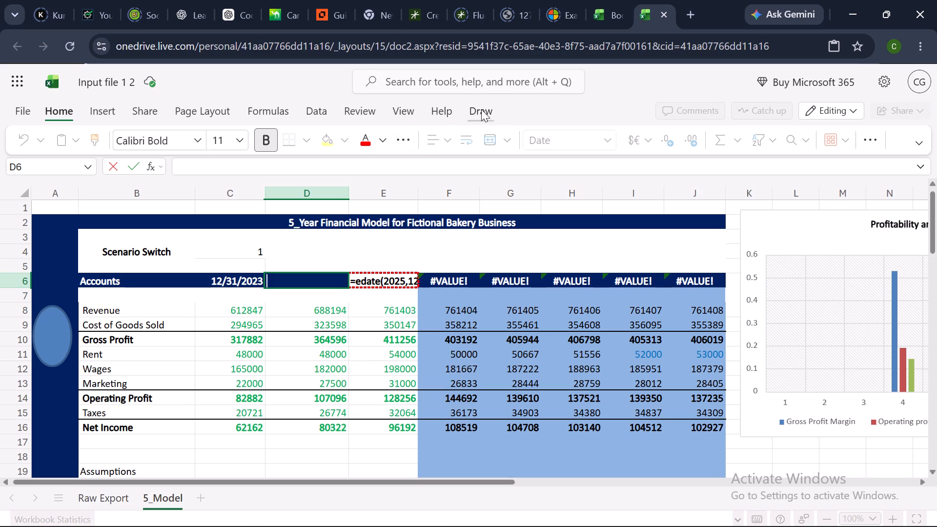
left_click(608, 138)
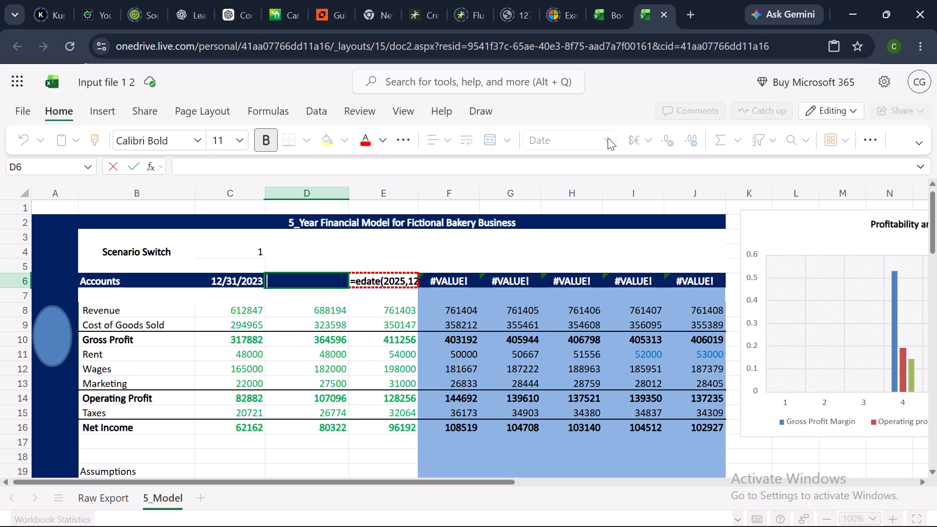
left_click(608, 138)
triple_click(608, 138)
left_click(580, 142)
Enter the formula =date(2024,12,31) in D6 as the second date heading of the Accounts row.
left_click(305, 280)
left_click(339, 280)
key("equal")
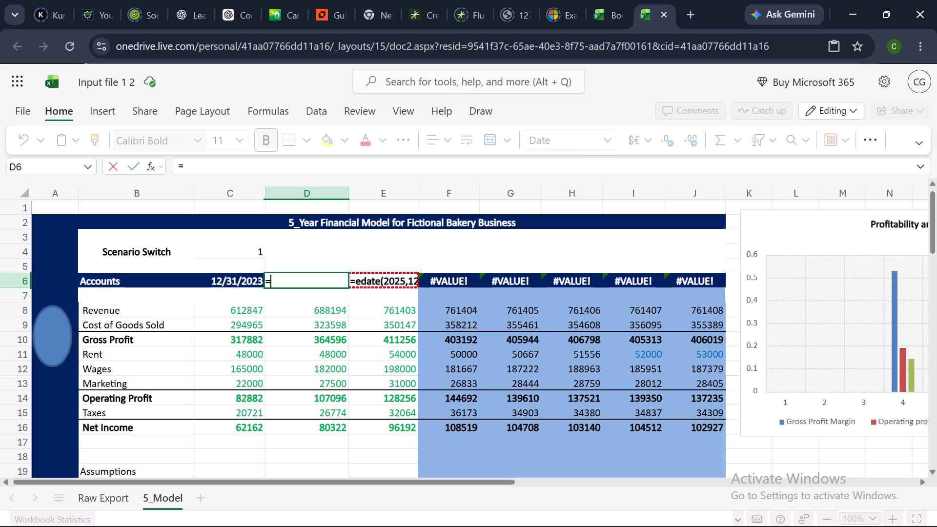
type("dat")
key("e")
key("shift+parenleft")
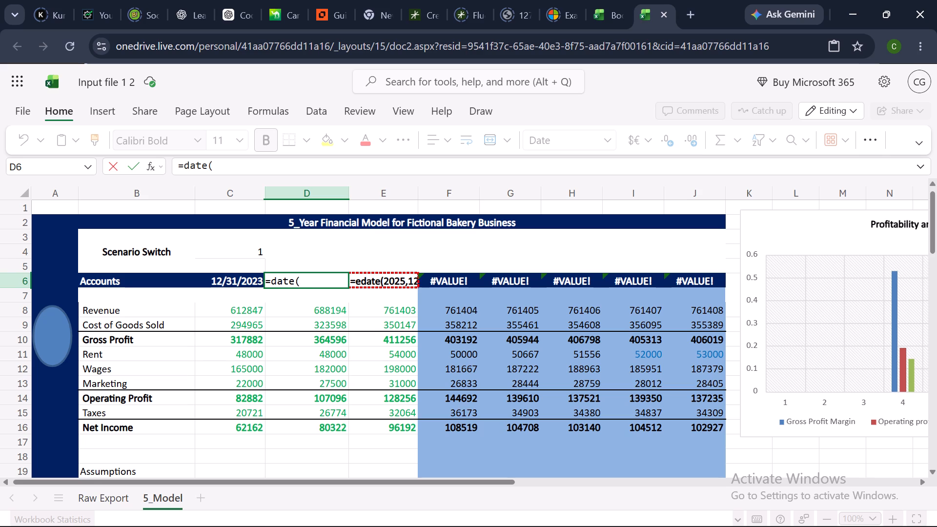
type("2024")
type(",12,31")
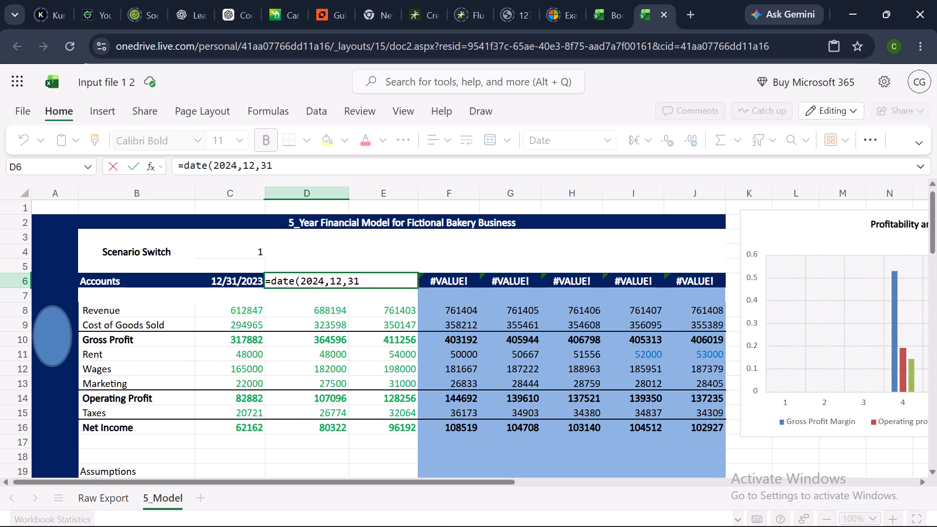
key("shift+parenright")
key("Return")
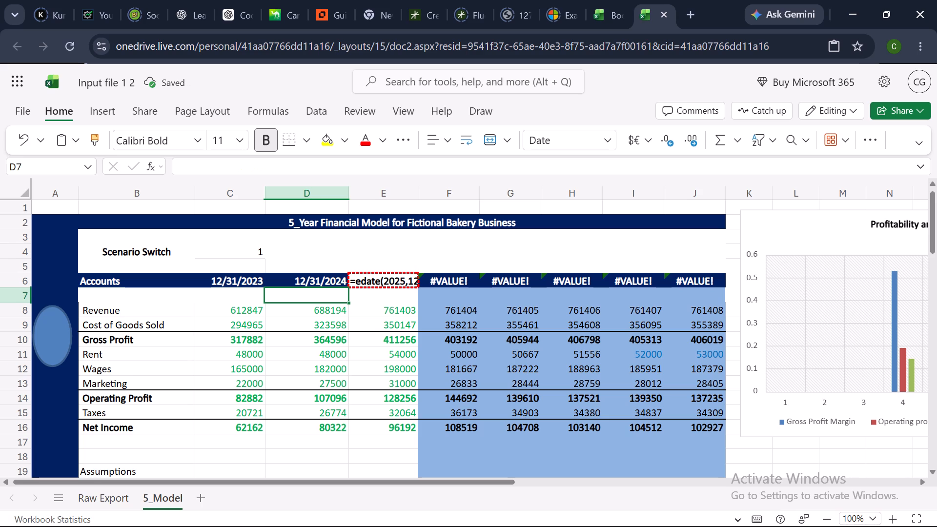
Clear E6, the third date heading of the Accounts row, and re-enter the formula =edate(2025,12,31) there.
left_click(374, 282)
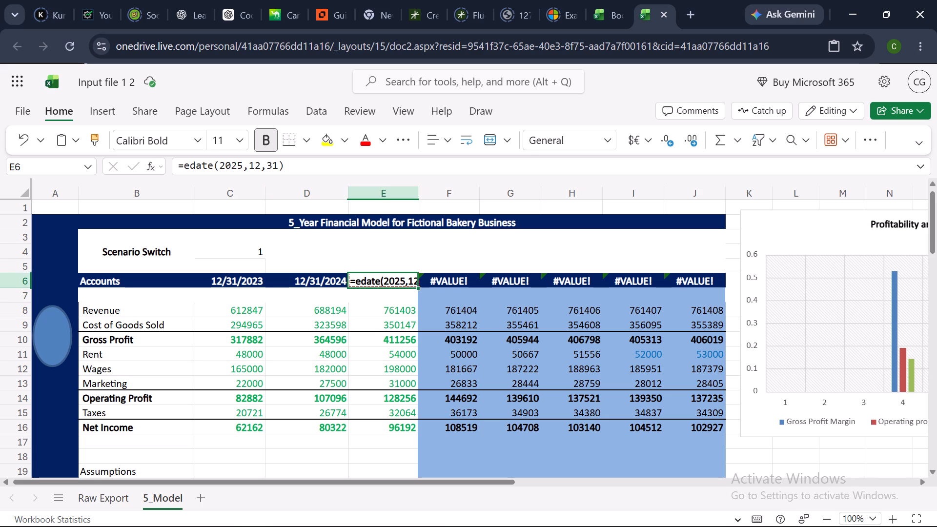
key("BackSpace")
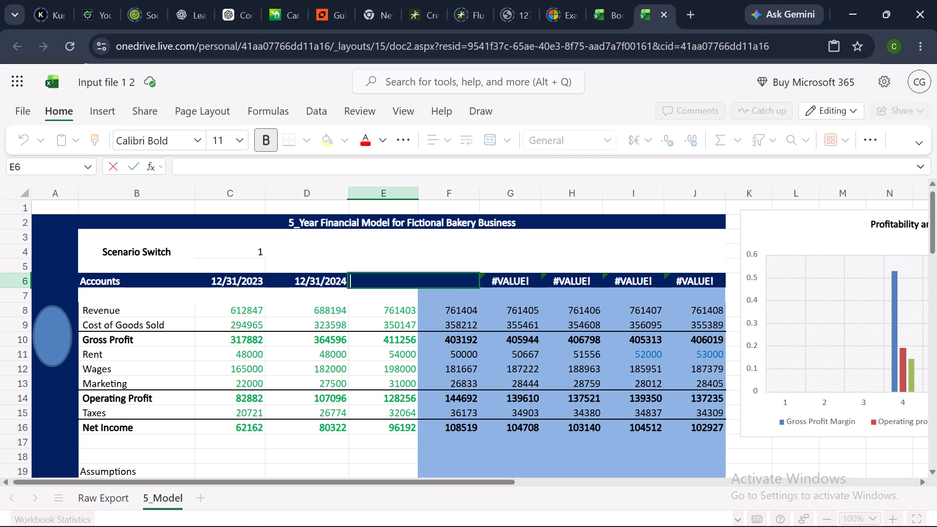
key("equal")
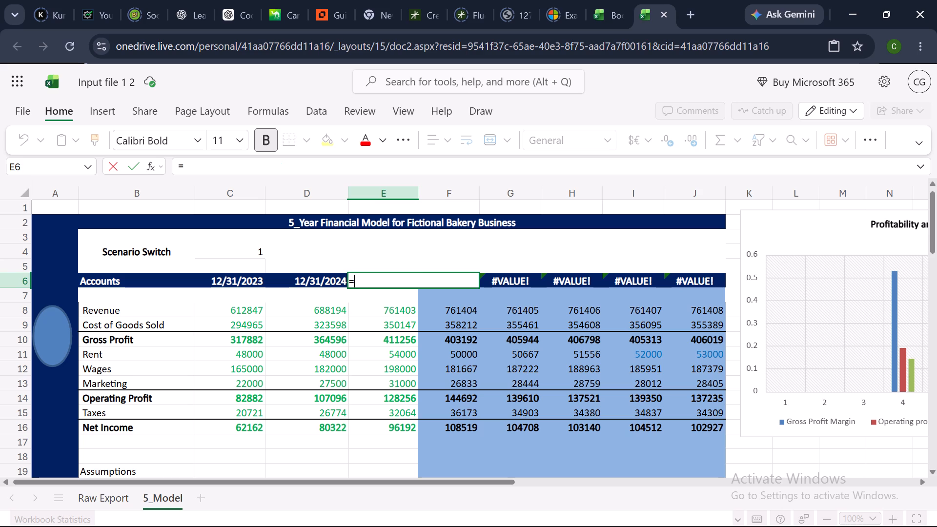
type("edate")
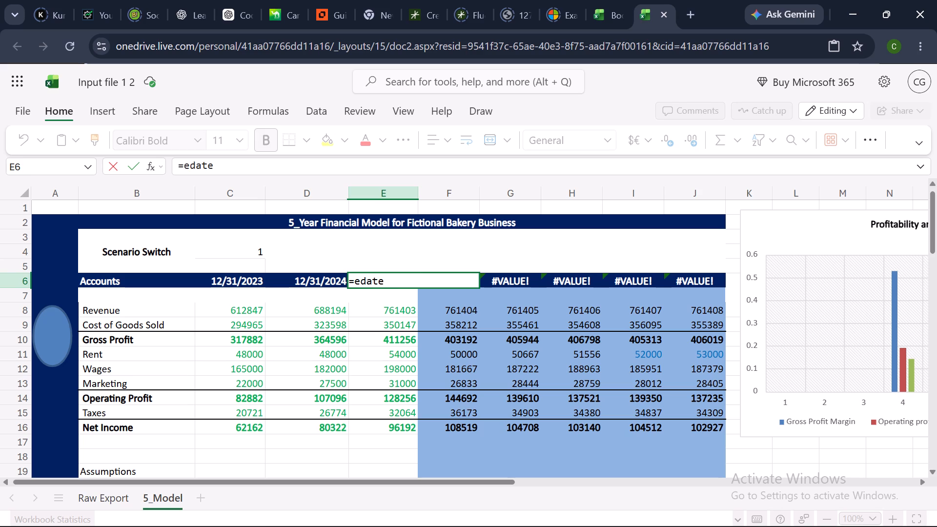
key("shift+parenleft")
type("202")
key("5")
type(",12,")
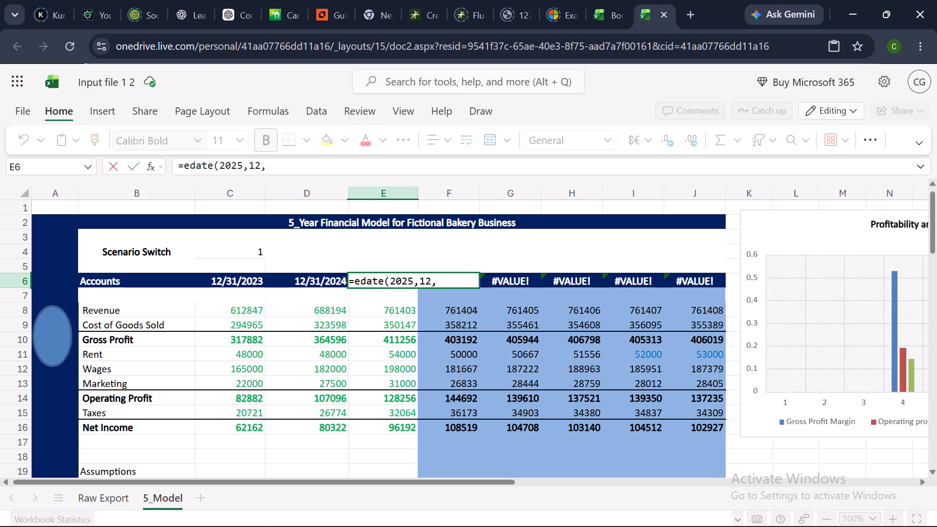
type("31")
key("shift+parenright")
key("Return")
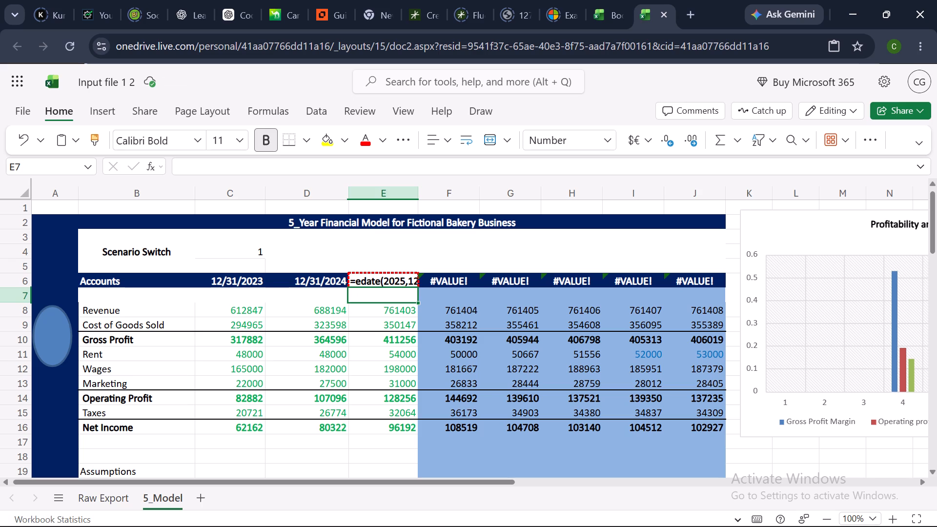
Correct the third date heading of the Accounts row, E6, to the formula =DATE(2025,12,31).
left_click(363, 284)
left_click(363, 284)
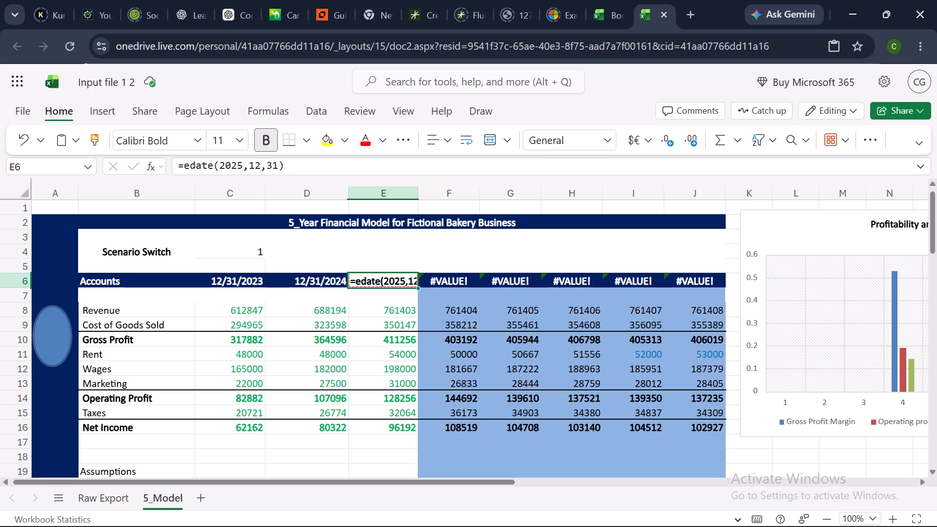
double_click(363, 282)
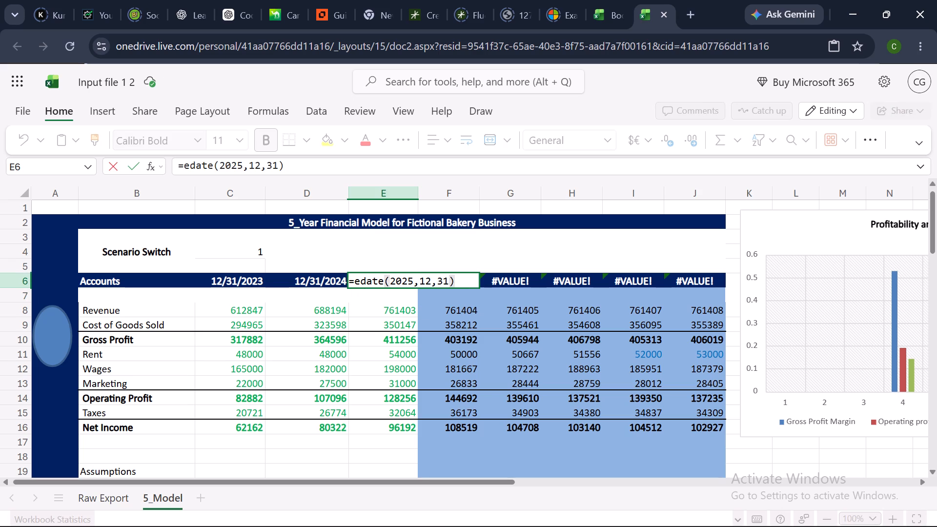
left_click(360, 280)
key("BackSpace")
key("Return")
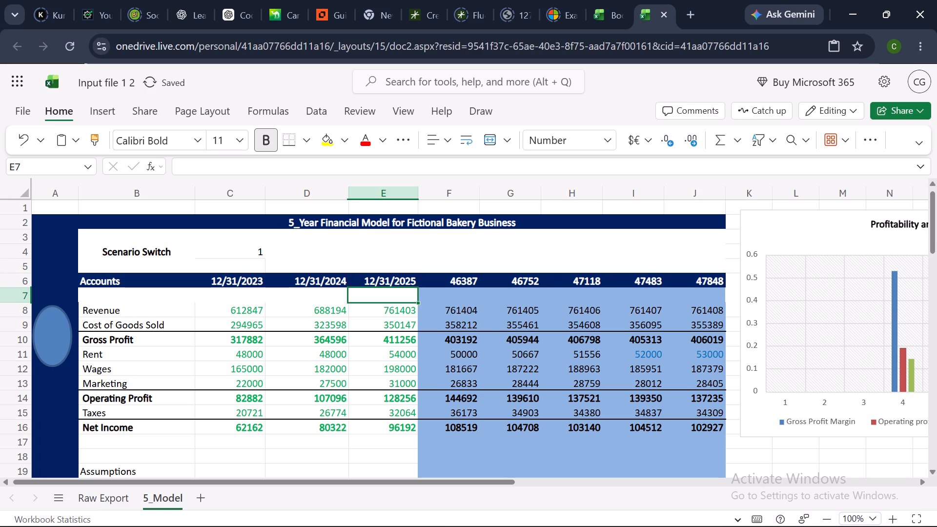
Fill the date formula from E6 across the remaining Accounts row headings, F6 to J6.
left_click(367, 276)
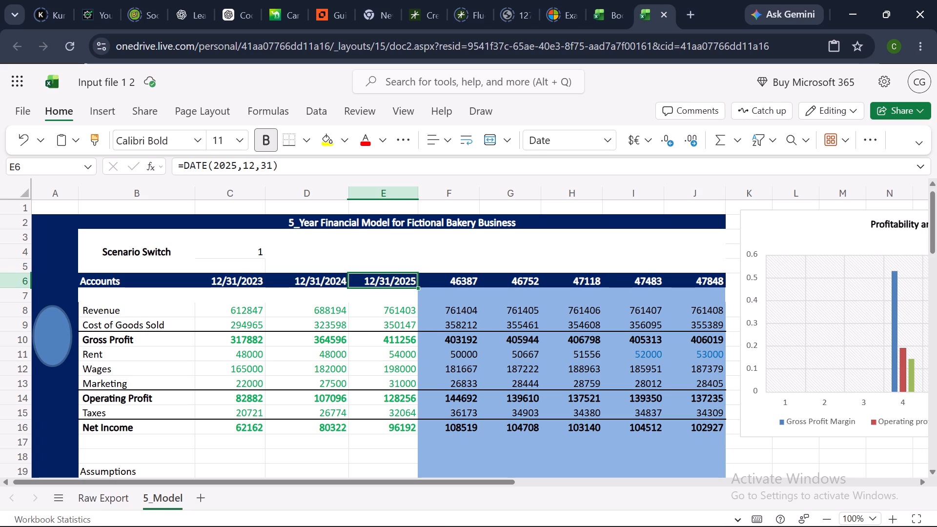
left_click_drag(419, 287, 469, 290)
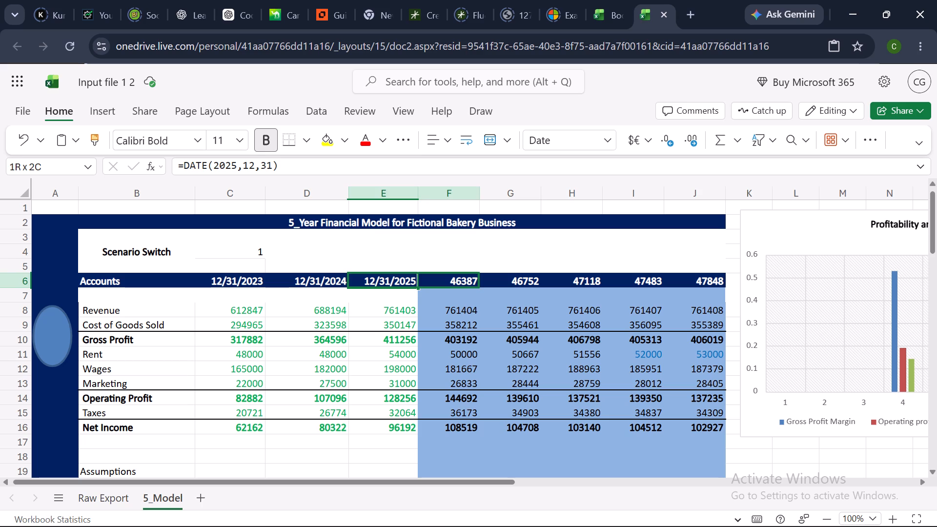
left_click_drag(469, 290, 688, 284)
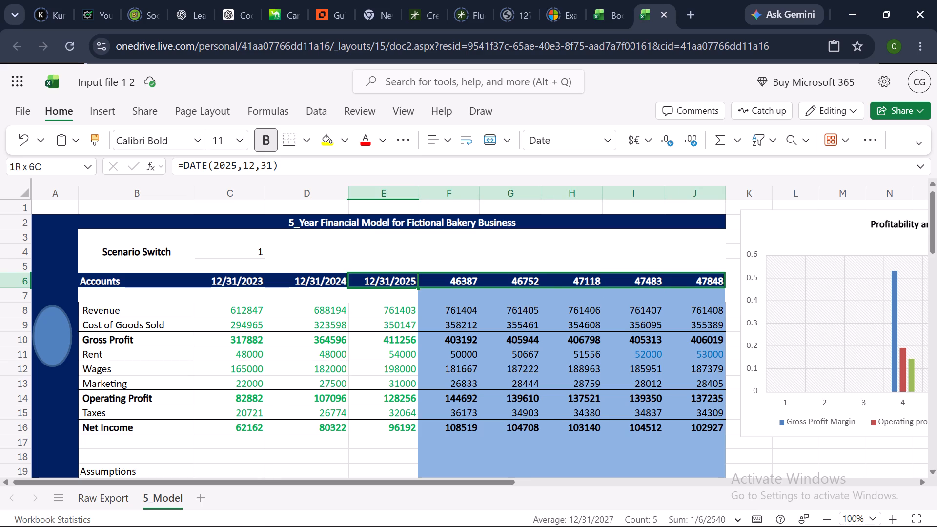
left_click_drag(688, 284, 722, 286)
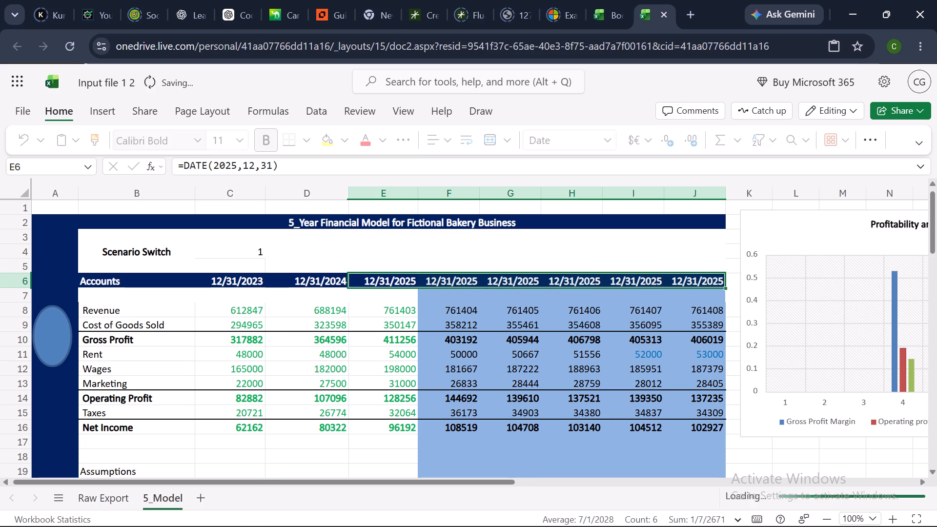
Set the year in the F6 date heading to 2026, making the formula =DATE(2026,12,31).
left_click(475, 286)
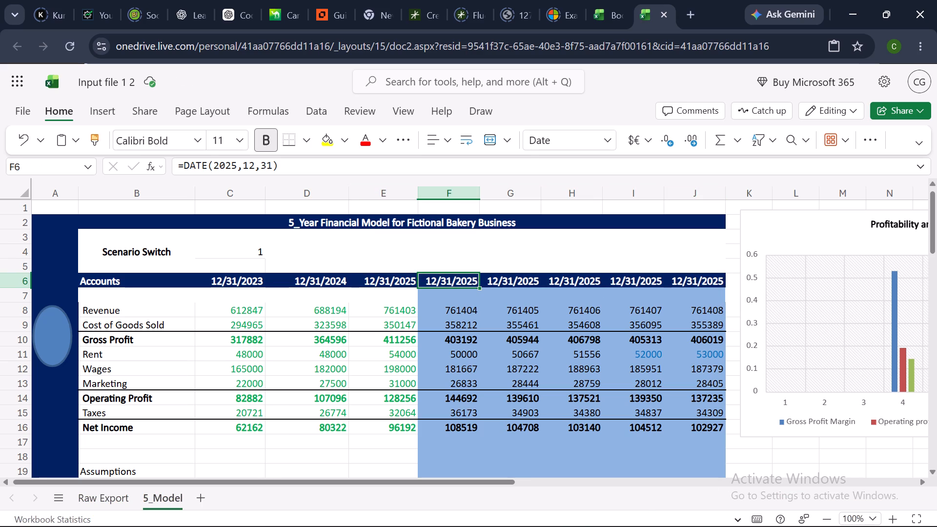
double_click(478, 279)
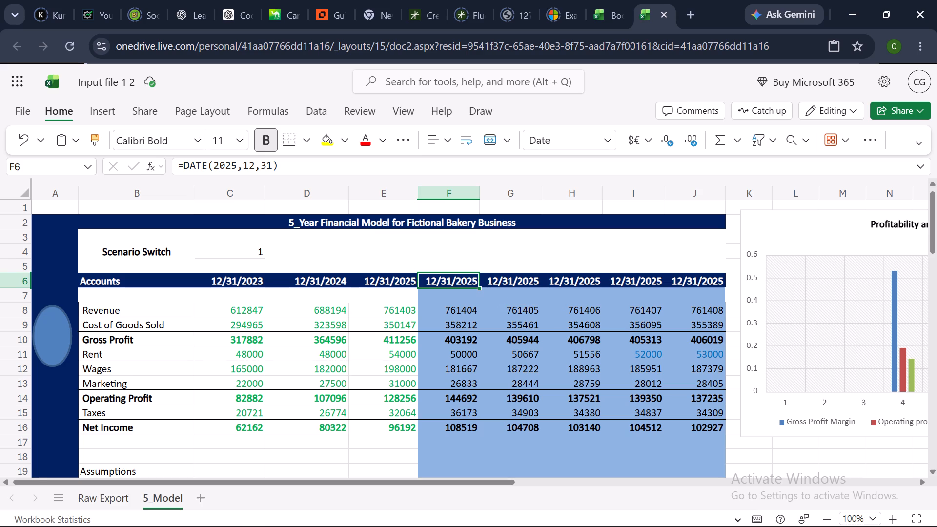
left_click(475, 284)
triple_click(475, 284)
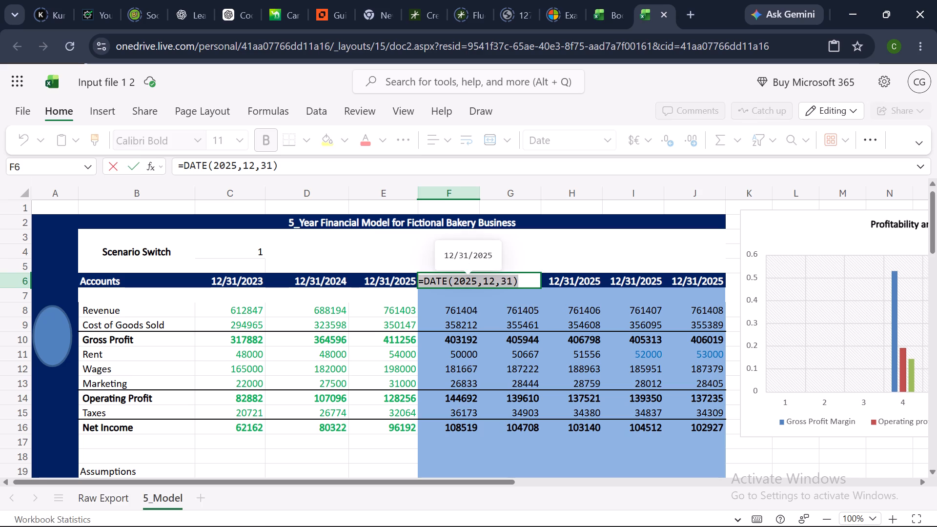
left_click(475, 280)
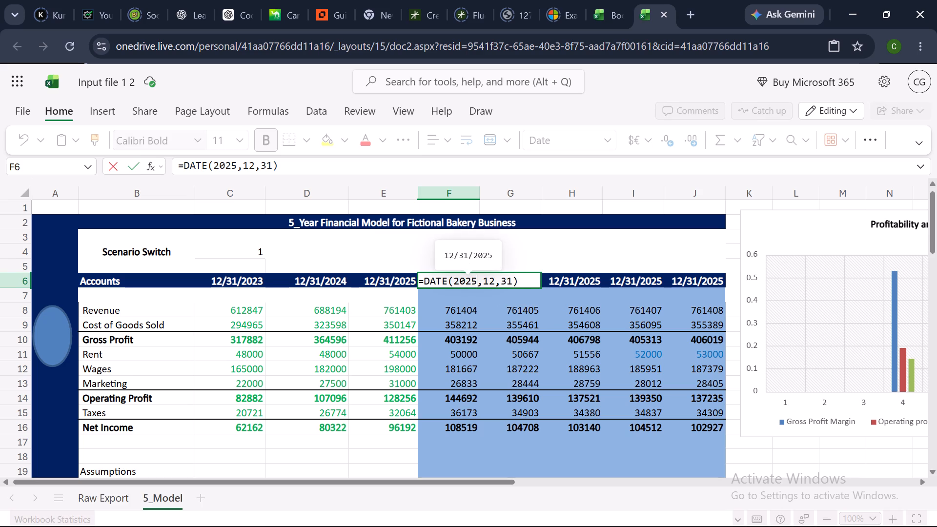
key("BackSpace")
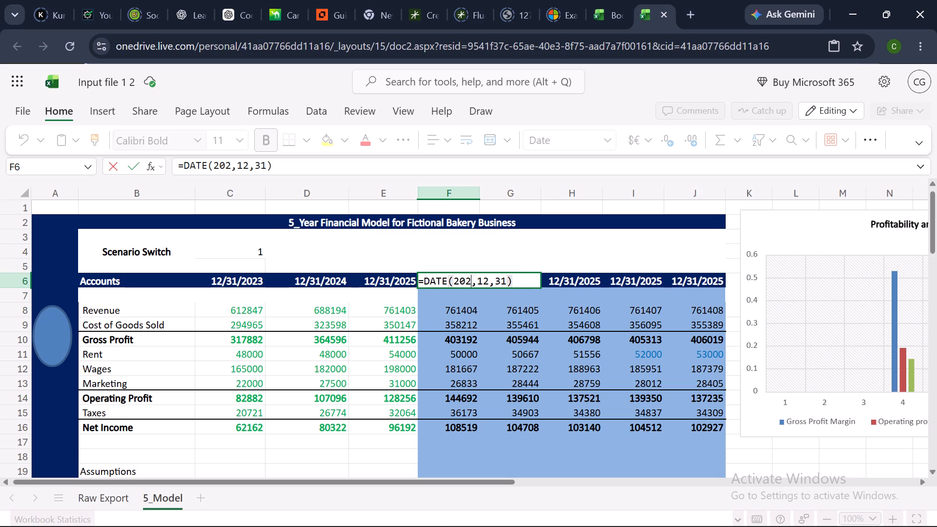
key("6")
key("Return")
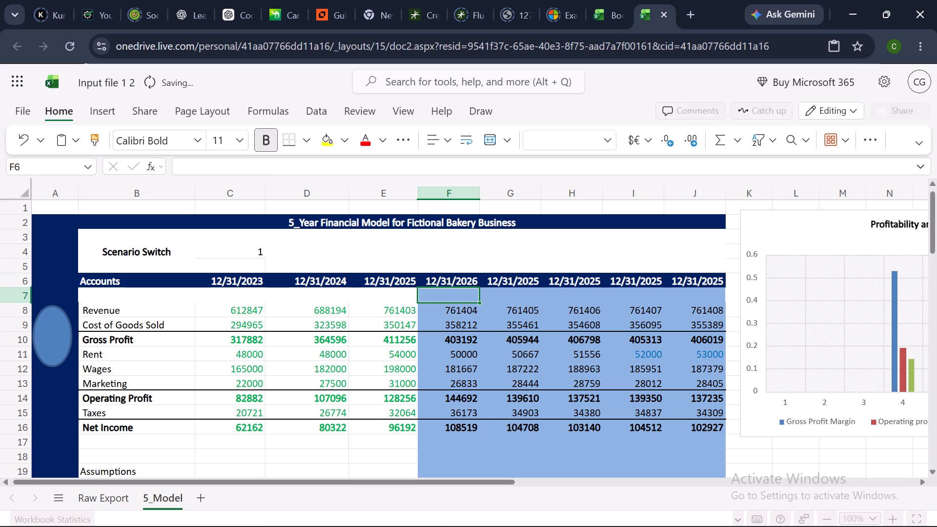
Set the year in the G6 date heading to 2027, making the formula =DATE(2027,12,31).
left_click(524, 284)
double_click(537, 286)
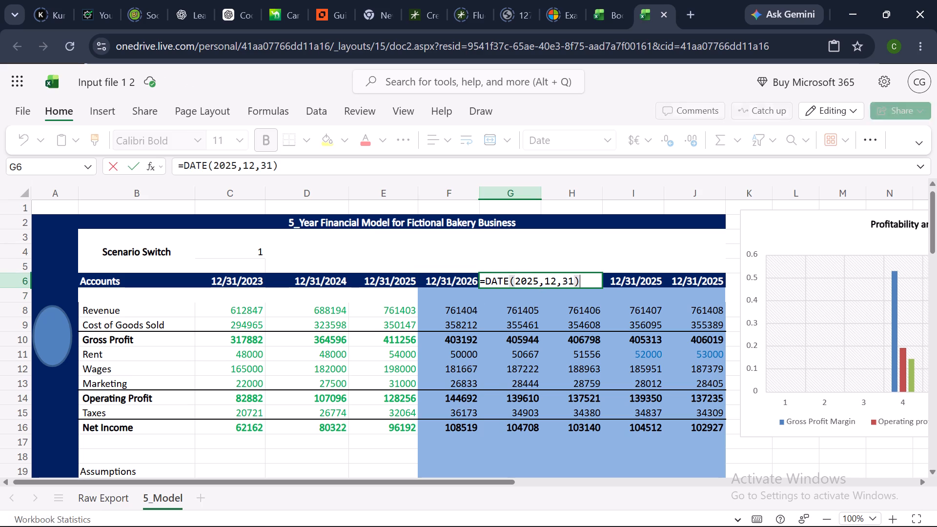
left_click(537, 279)
key("BackSpace")
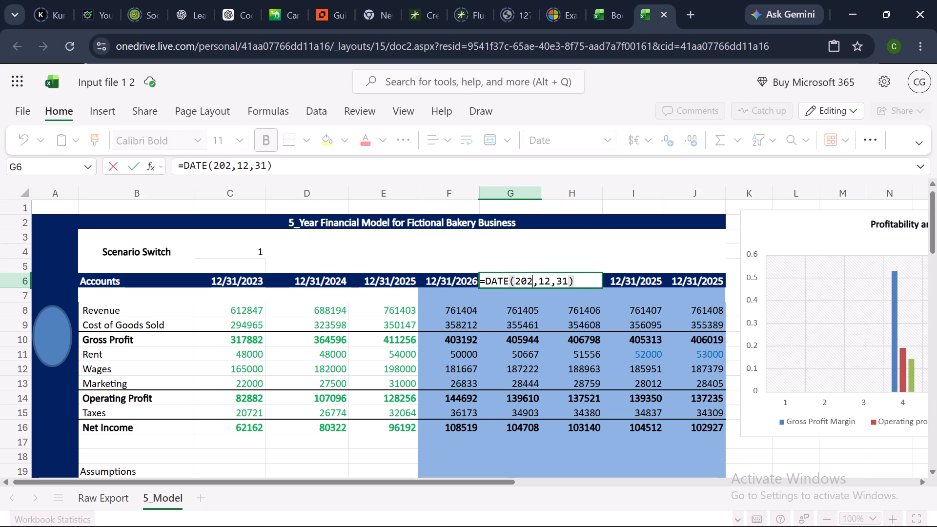
key("7")
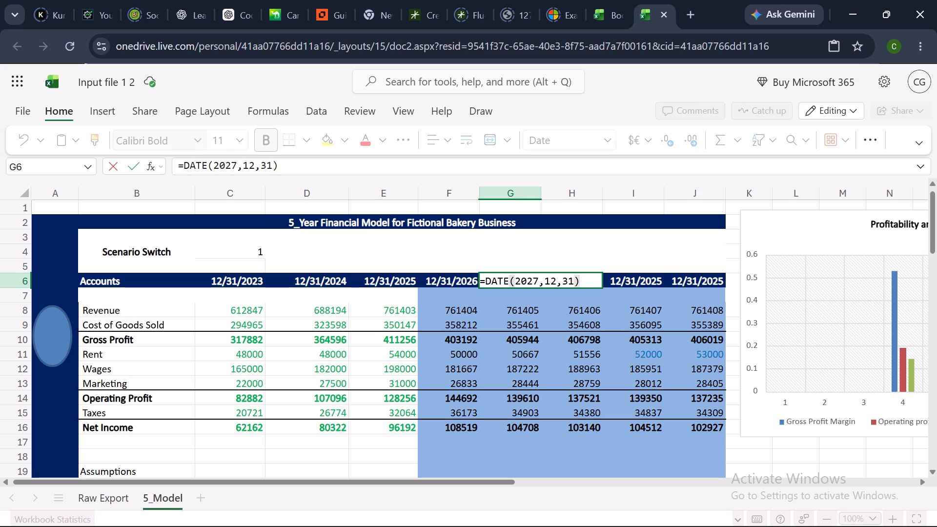
key("Return")
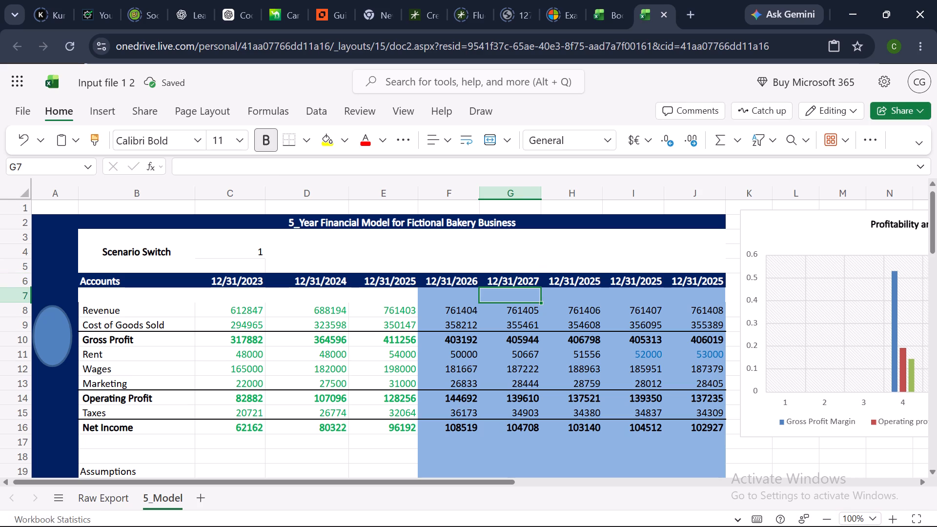
Set the year in the H6 date heading to 2028, making the formula =DATE(2028,12,31).
left_click(588, 285)
double_click(588, 285)
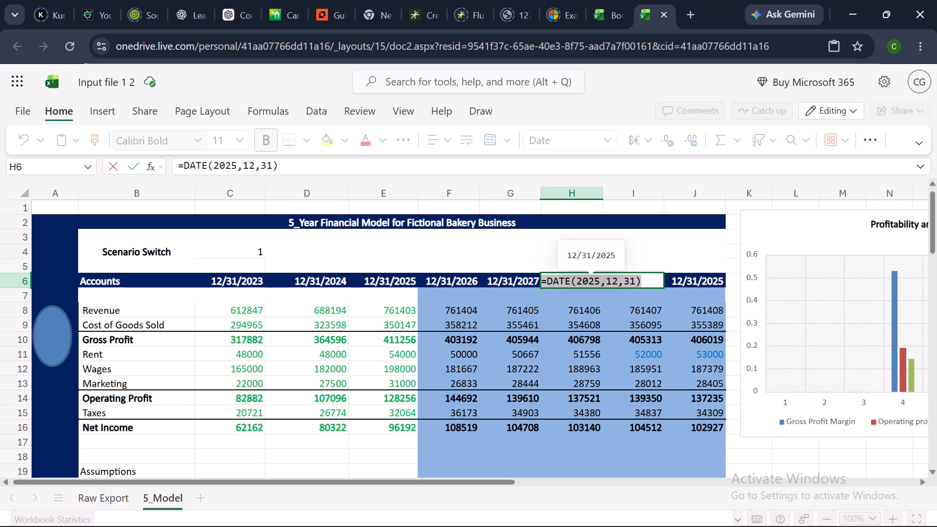
left_click(600, 281)
key("BackSpace")
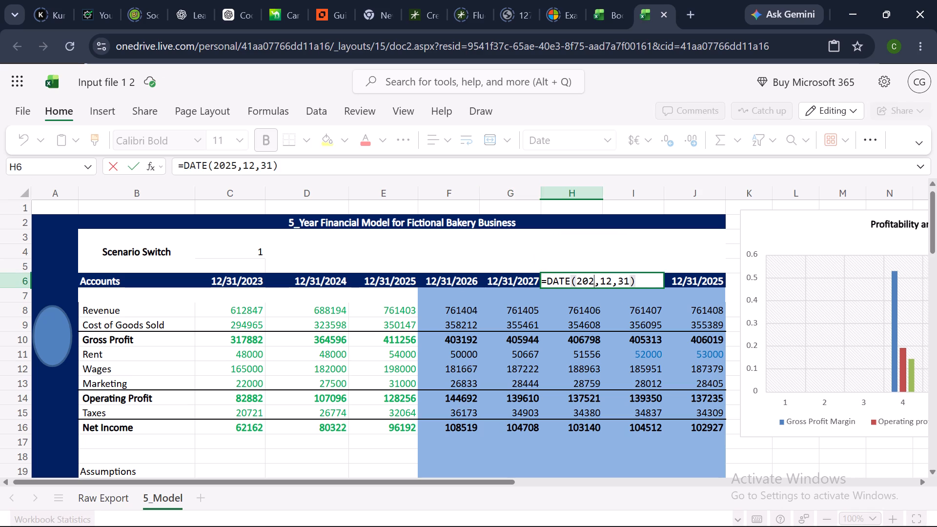
key("8")
key("Return")
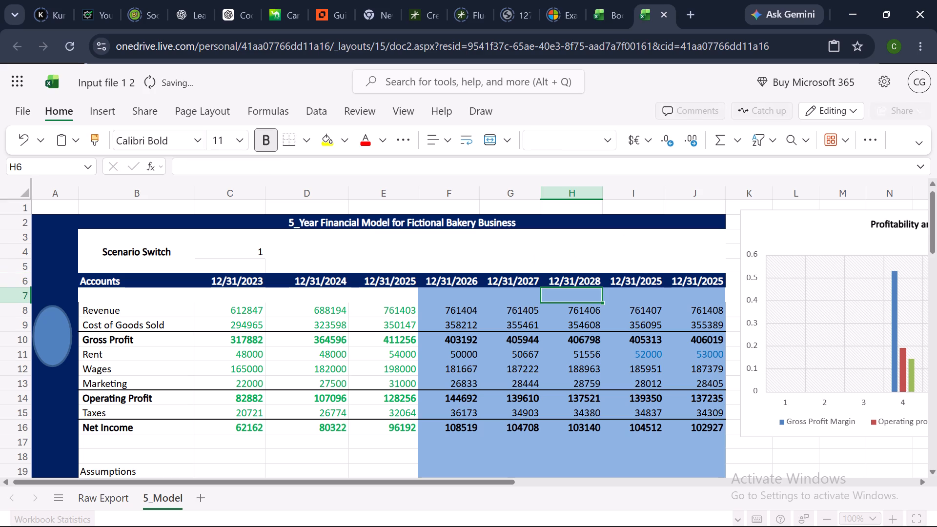
Set the year in the I6 date heading to 2029, making the formula =DATE(2029,12,31).
double_click(647, 285)
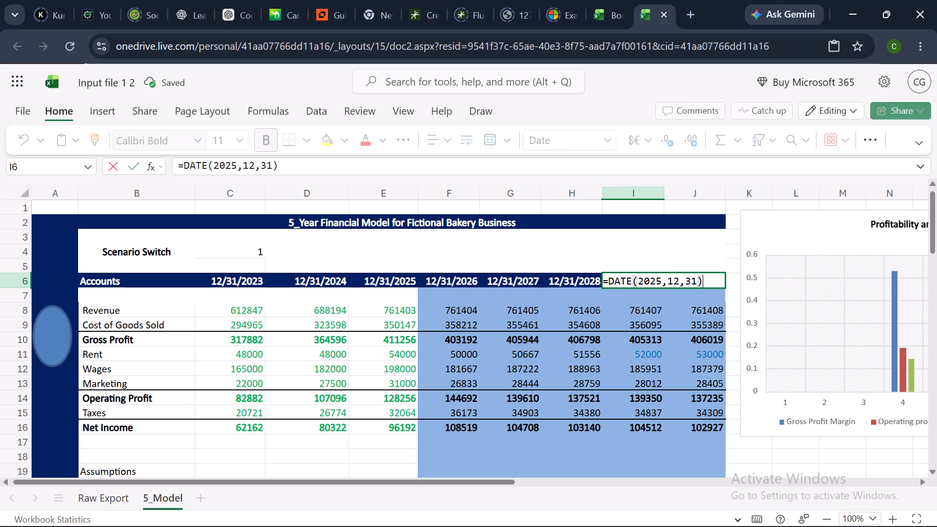
left_click(663, 279)
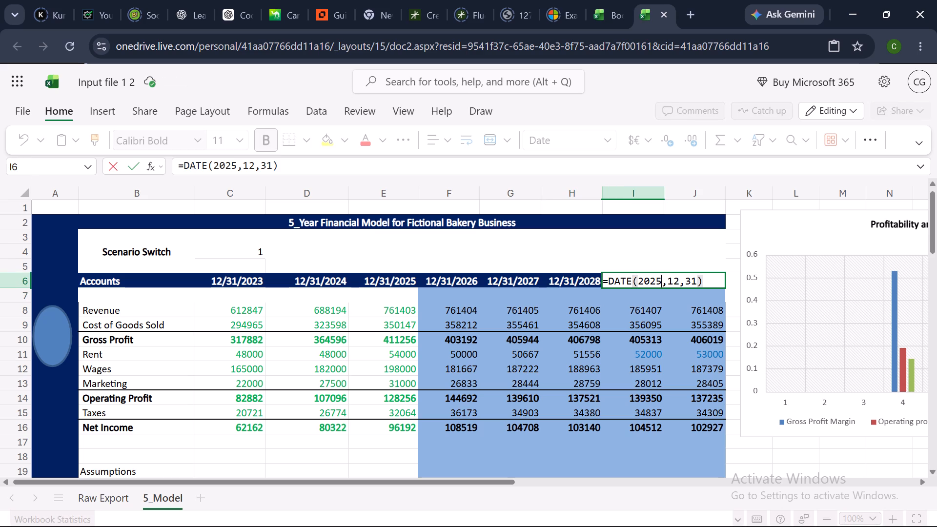
key("BackSpace")
key("9")
key("Return")
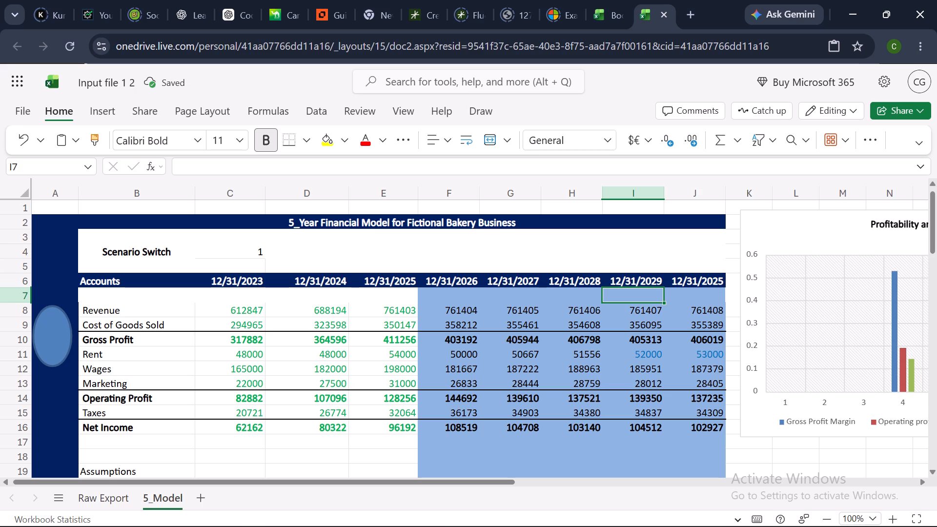
Set the year in the J6 date heading, the last of the Accounts row, to 2030, making the formula =DATE(2030,12,31).
left_click(712, 280)
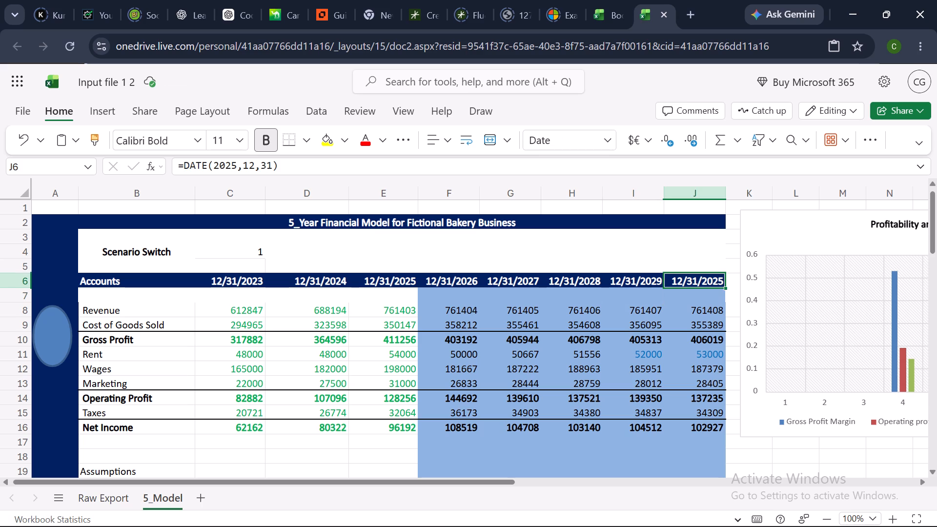
double_click(720, 284)
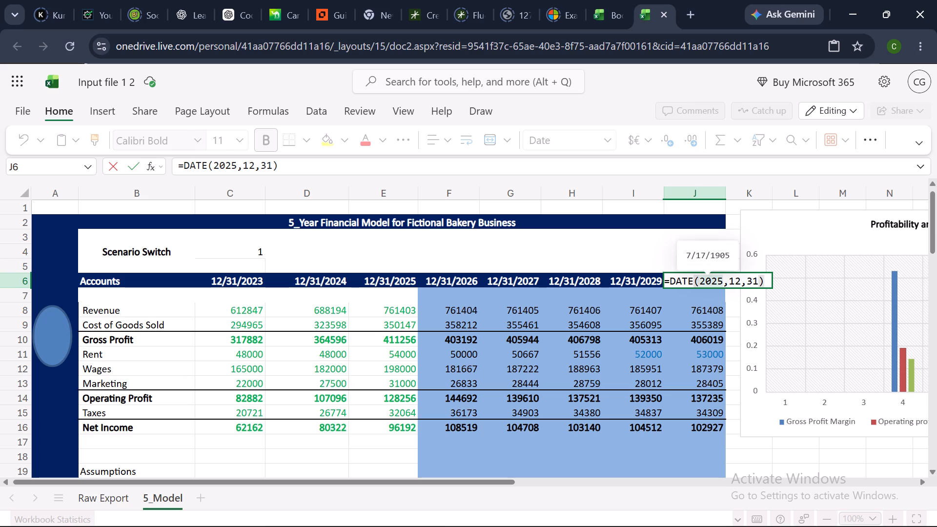
left_click(722, 280)
key("BackSpace")
key("BackSpace")
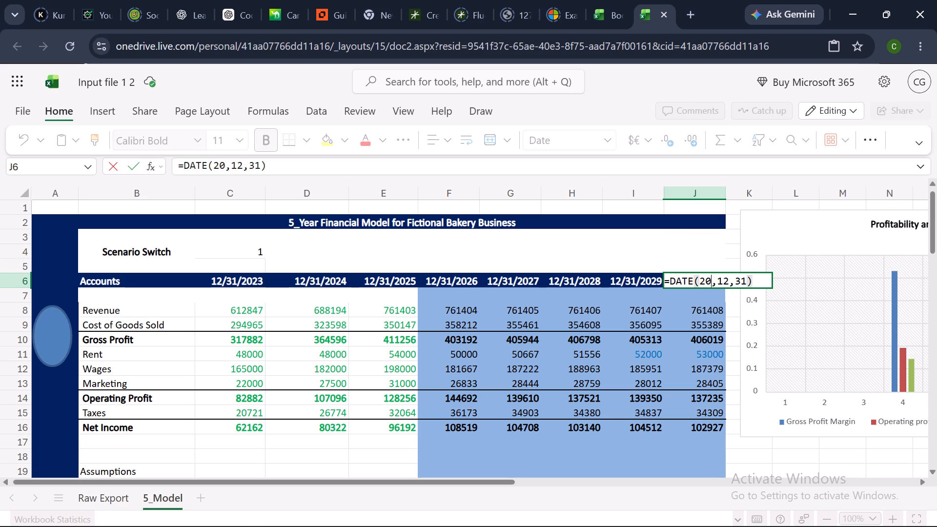
type("30")
key("Return")
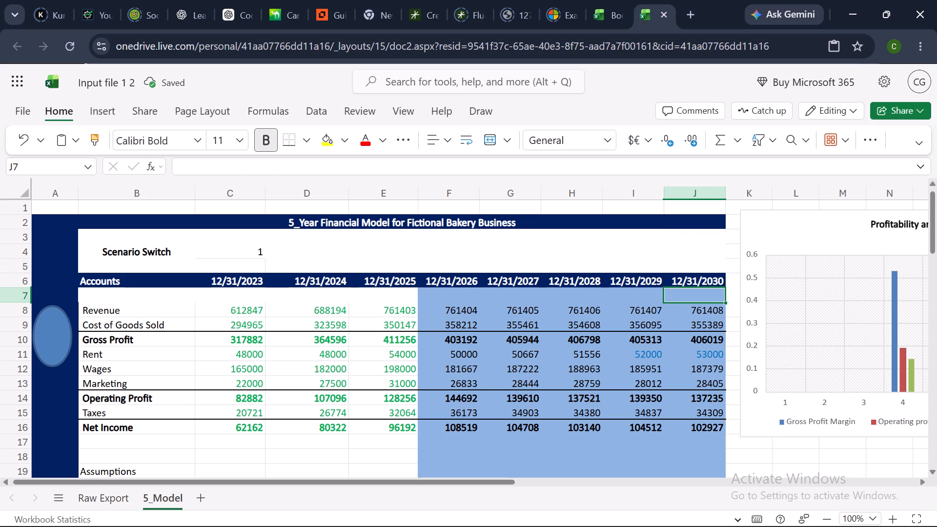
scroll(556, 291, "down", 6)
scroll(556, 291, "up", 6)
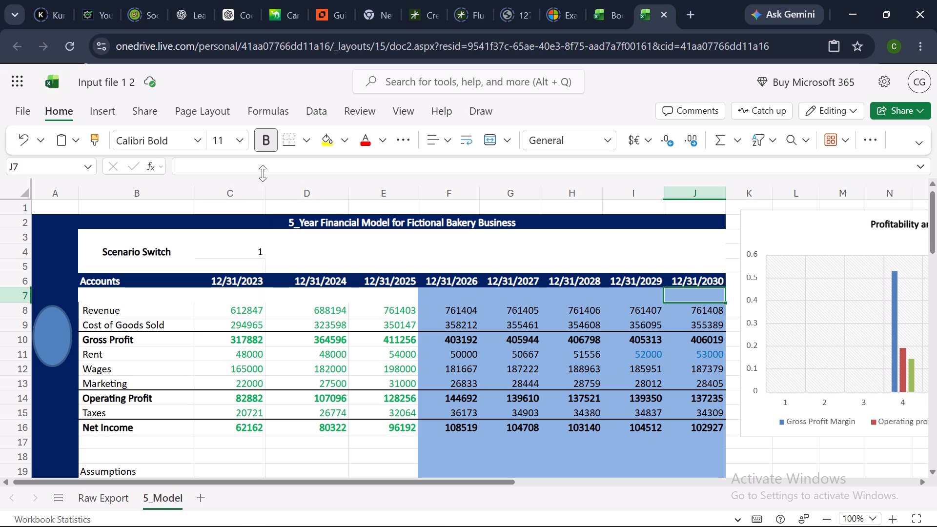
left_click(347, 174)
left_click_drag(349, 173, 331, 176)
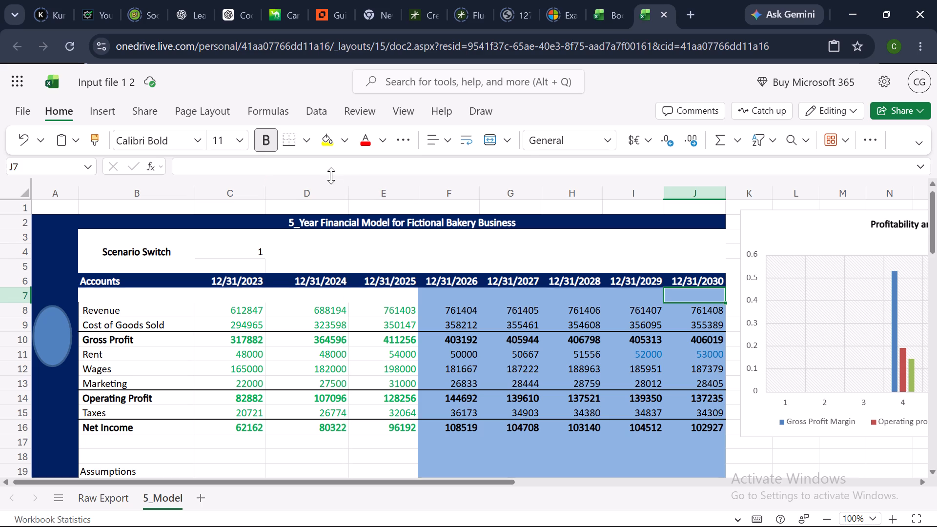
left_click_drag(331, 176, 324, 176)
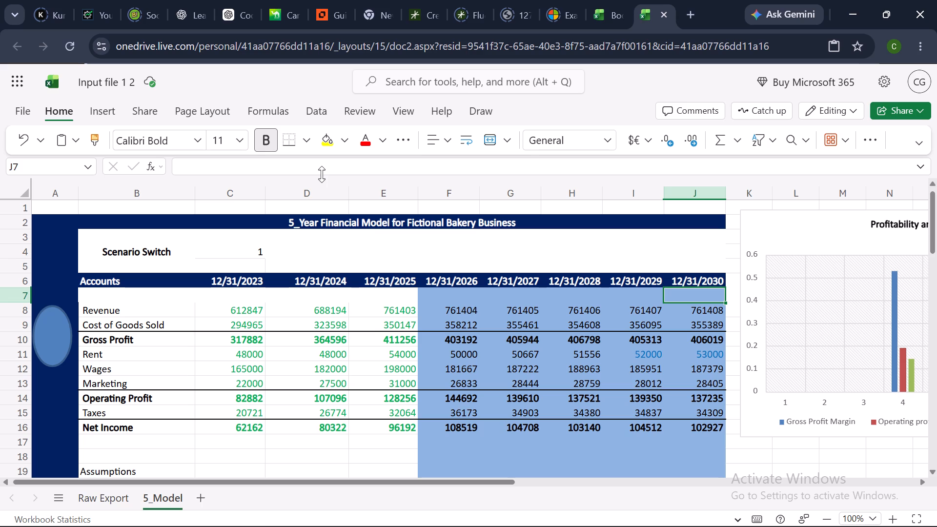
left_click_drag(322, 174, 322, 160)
Narrow column C, which holds the 12/31/2023 figures, slightly.
left_click_drag(266, 189, 258, 189)
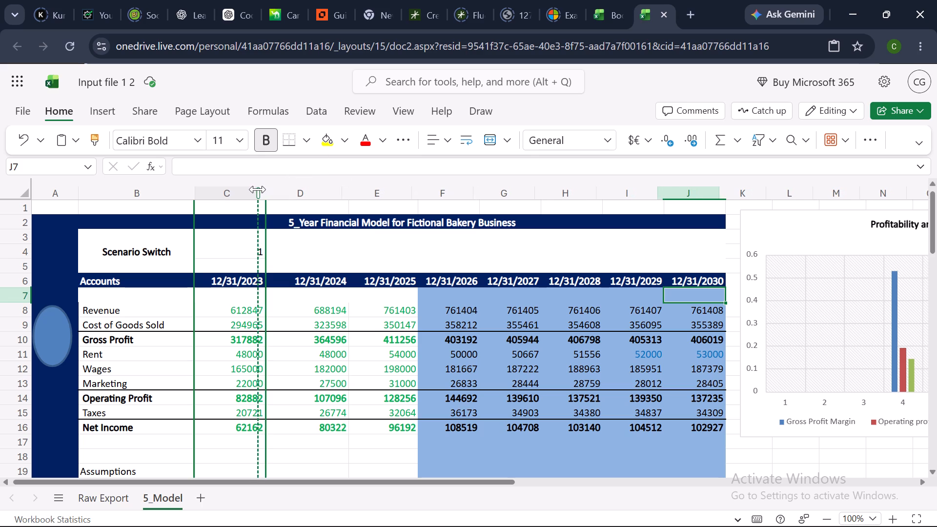
Narrow column C a little further so it fits closely around the 12/31/2023 heading and figures.
left_click_drag(258, 189, 256, 189)
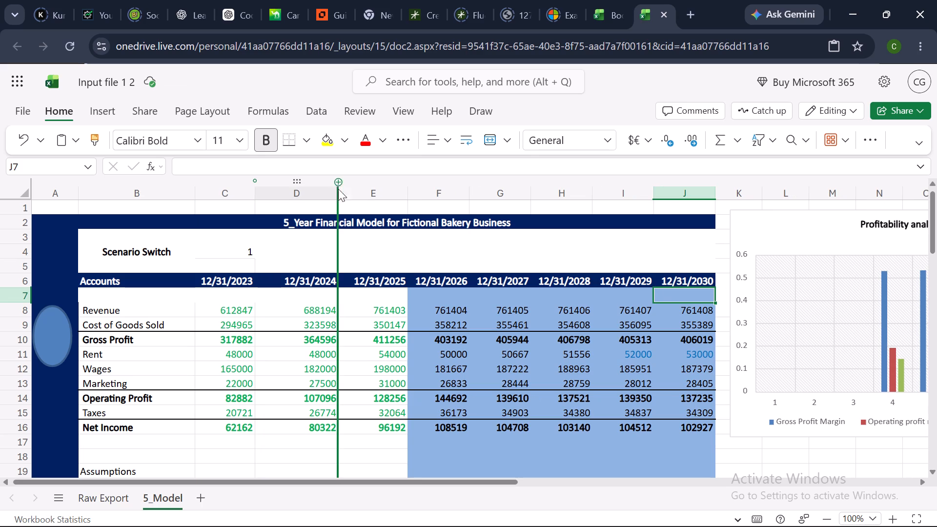
Narrow column D, which holds the 12/31/2024 figures, to fit closely around its date heading, matching column C.
left_click_drag(340, 193, 326, 192)
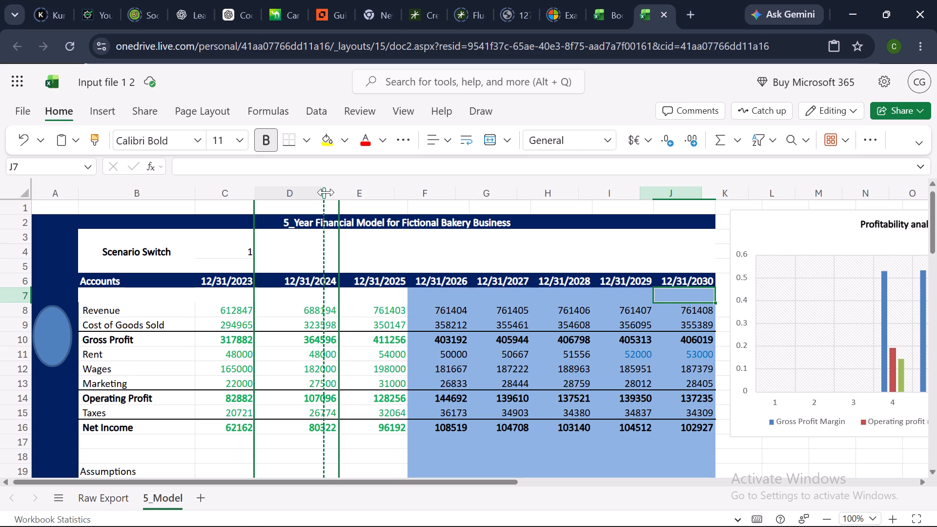
left_click_drag(326, 192, 325, 192)
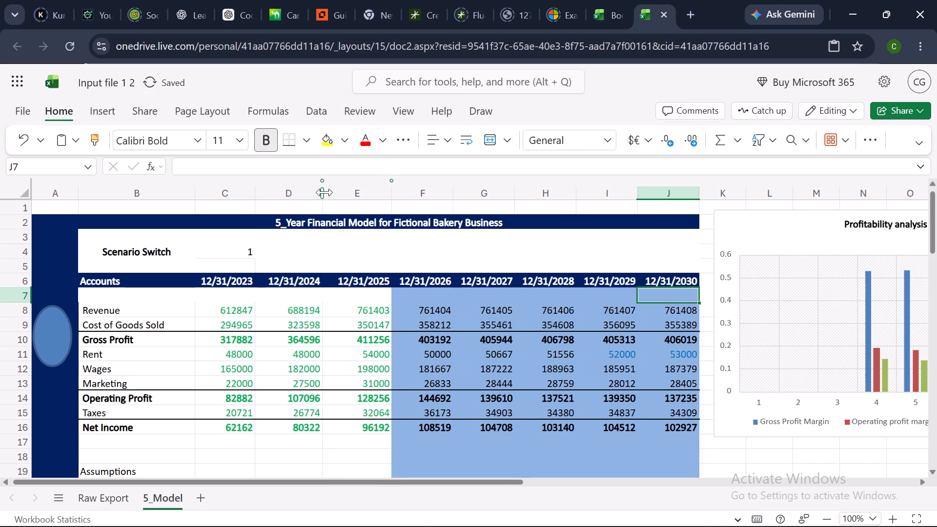
left_click(325, 192)
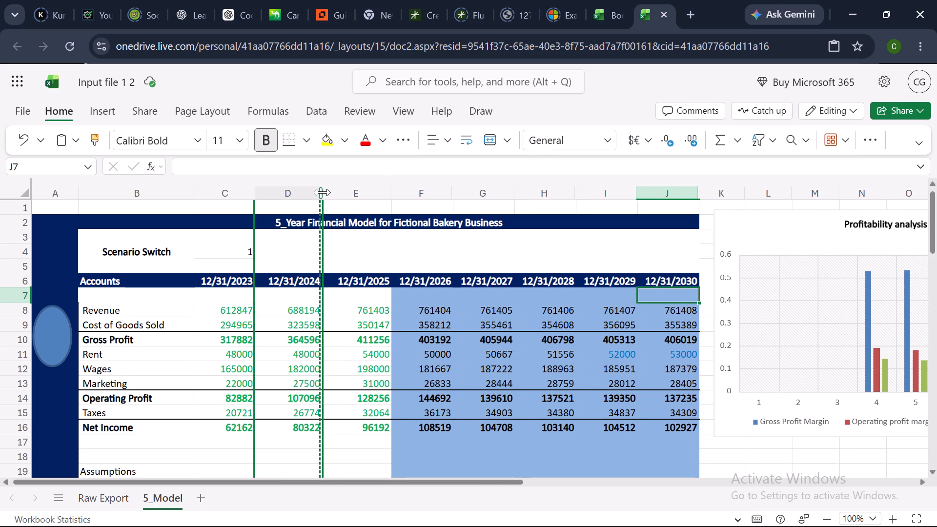
left_click(322, 192)
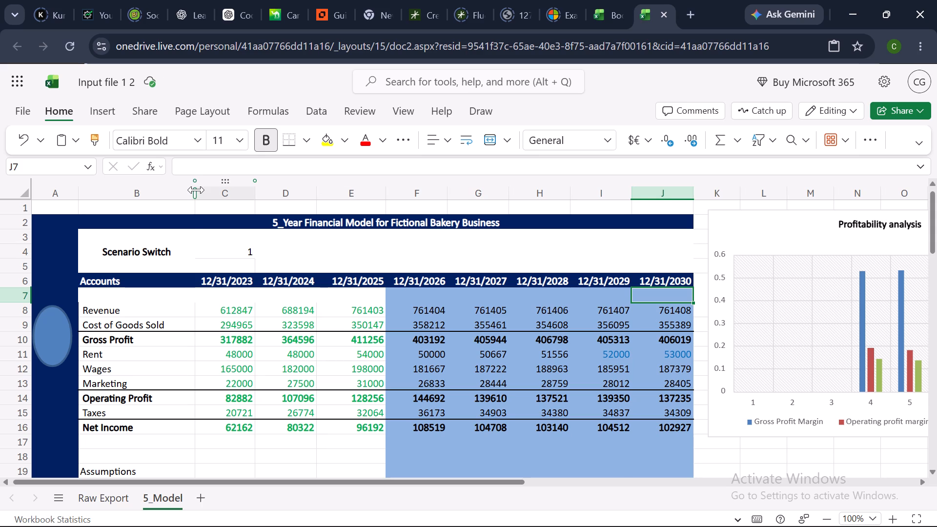
Narrow column B, which holds the account labels, to just fit the Cost of Goods Sold label.
left_click_drag(196, 190, 172, 186)
left_click(172, 186)
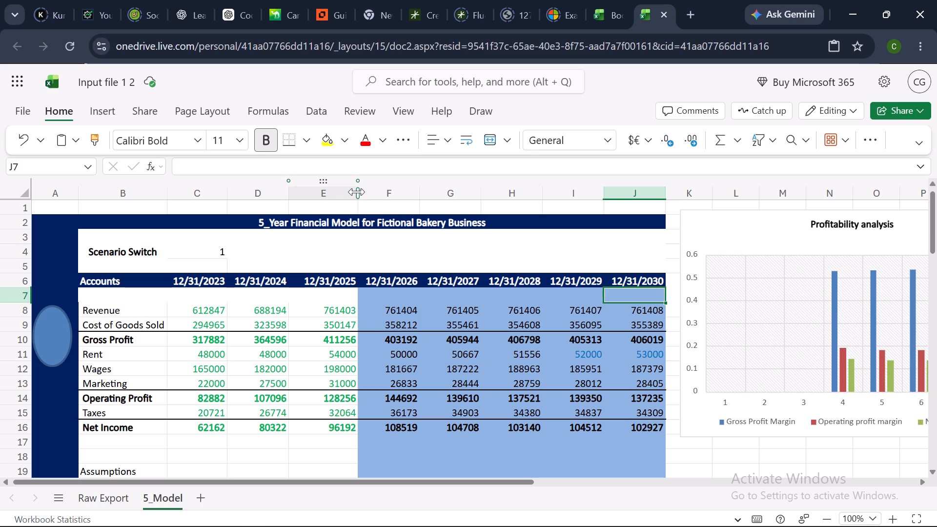
Narrow column E, which holds the 12/31/2025 figures, to fit closely around its date heading.
left_click_drag(357, 192, 349, 194)
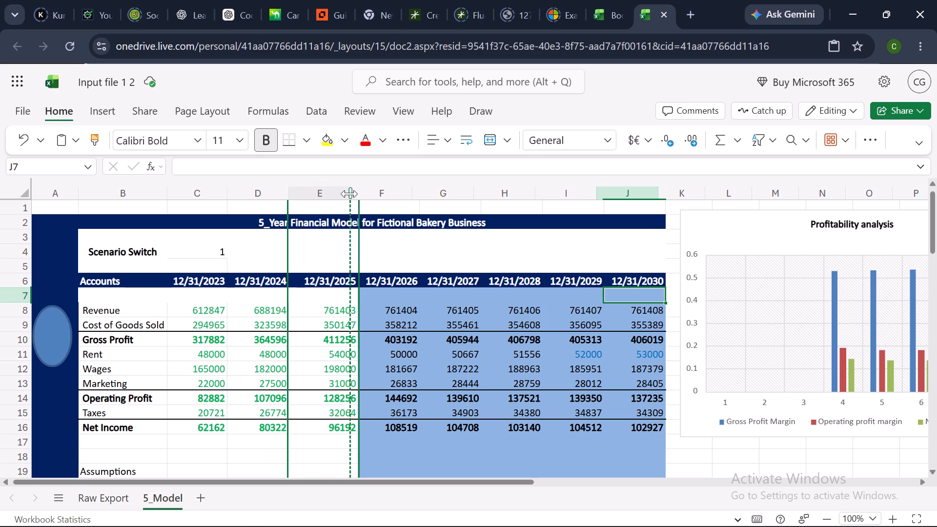
left_click_drag(349, 194, 344, 195)
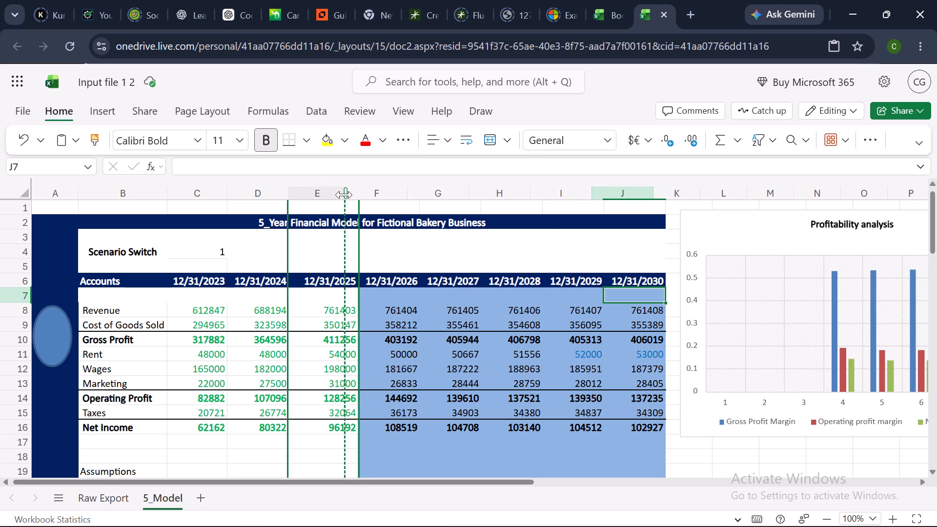
left_click_drag(344, 195, 343, 195)
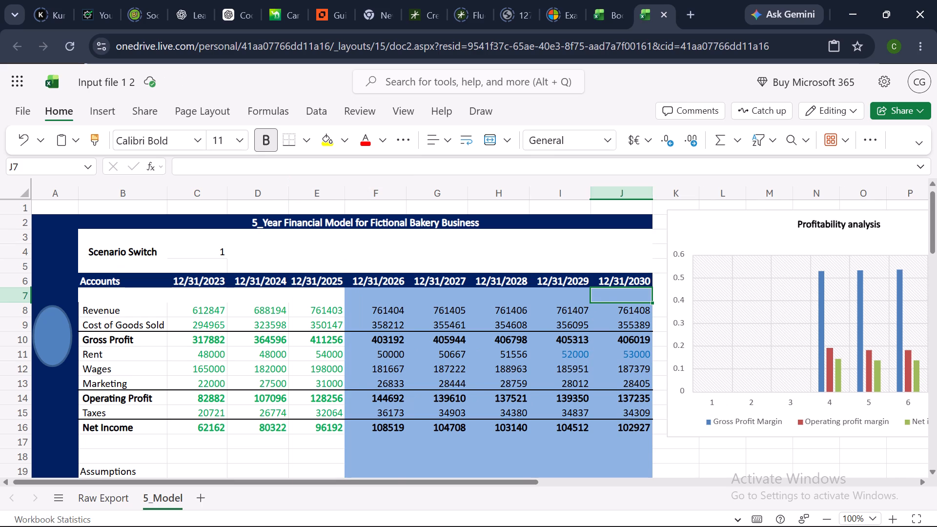
Examine the heading rows of the Assumptions blocks below the Accounts table, including Revenue Assumptions and COGS as a % of revenue.
scroll(500, 388, "down", 1)
scroll(500, 388, "up", 1)
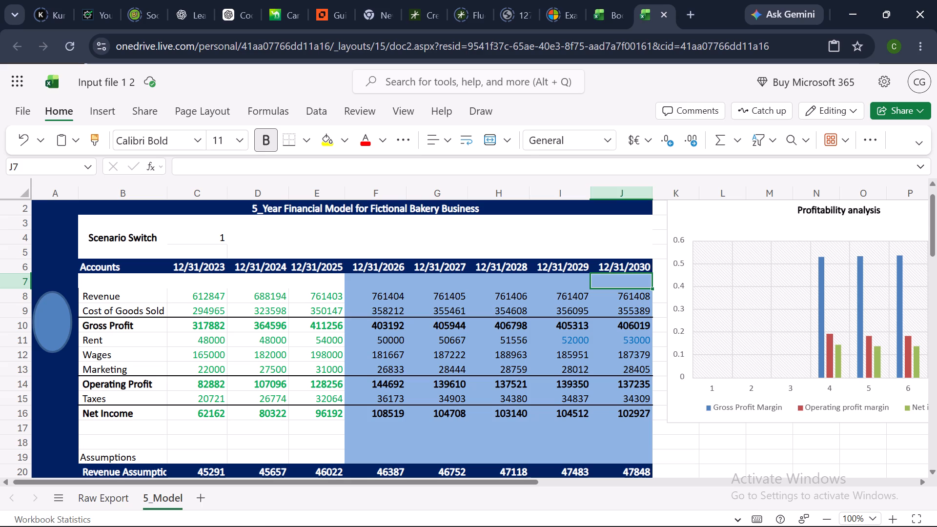
scroll(458, 387, "down", 3)
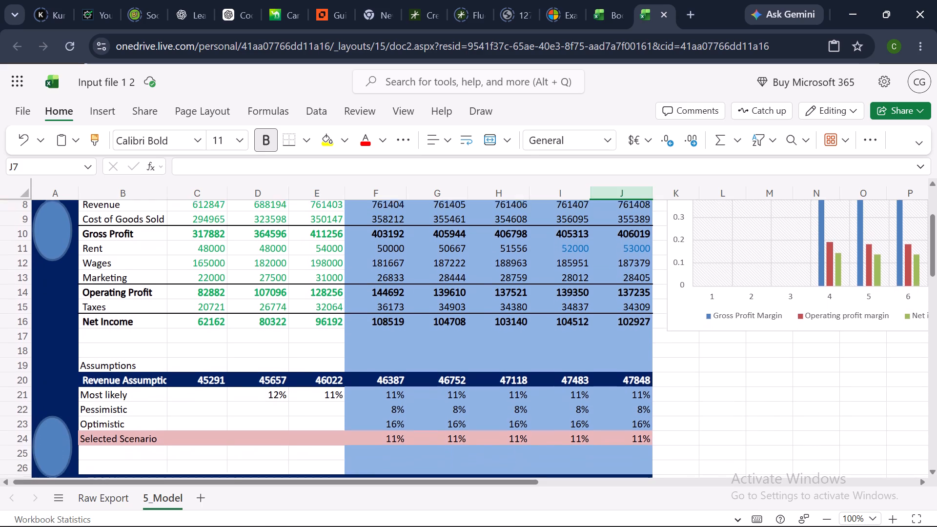
scroll(458, 387, "down", 2)
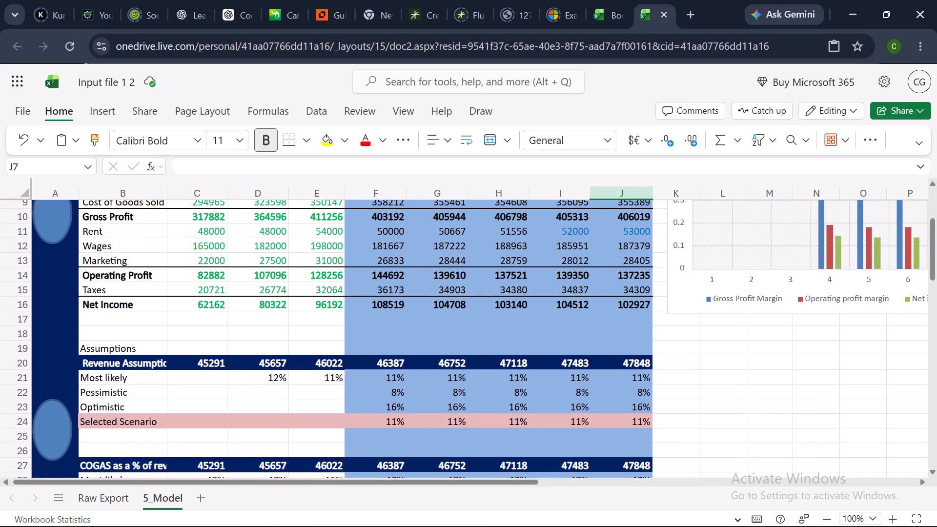
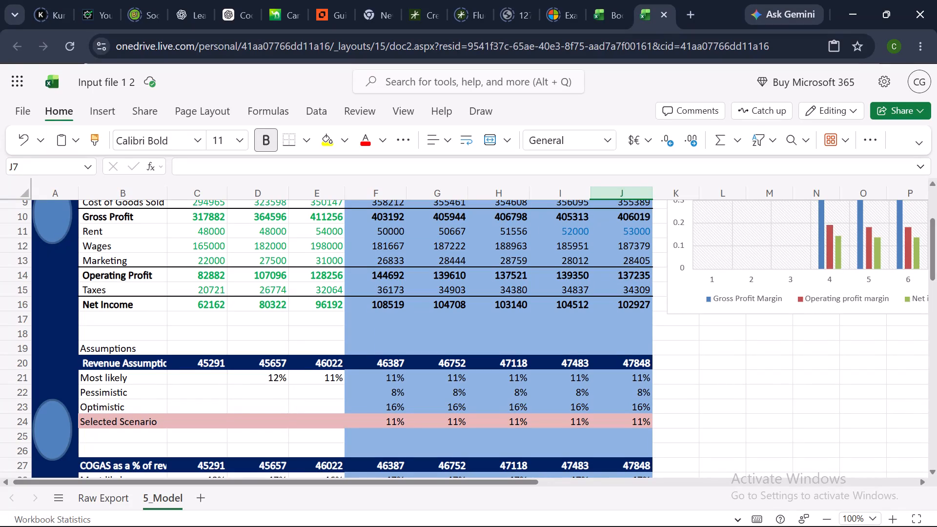
Review the rest of the model below the Accounts table, from the Assumptions blocks through Tax Rate and Profitability Analysis, and return to the Accounts table.
scroll(445, 382, "up", 1)
scroll(445, 382, "down", 1)
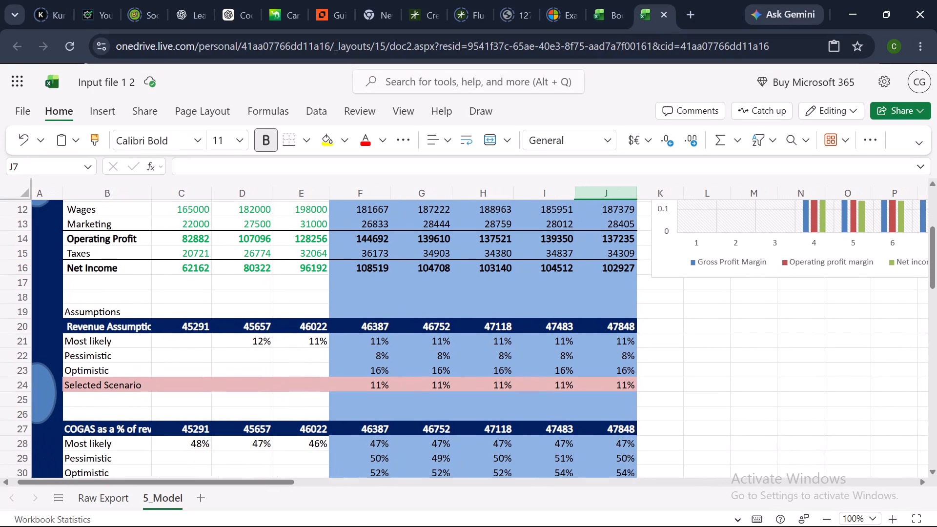
scroll(445, 382, "down", 3)
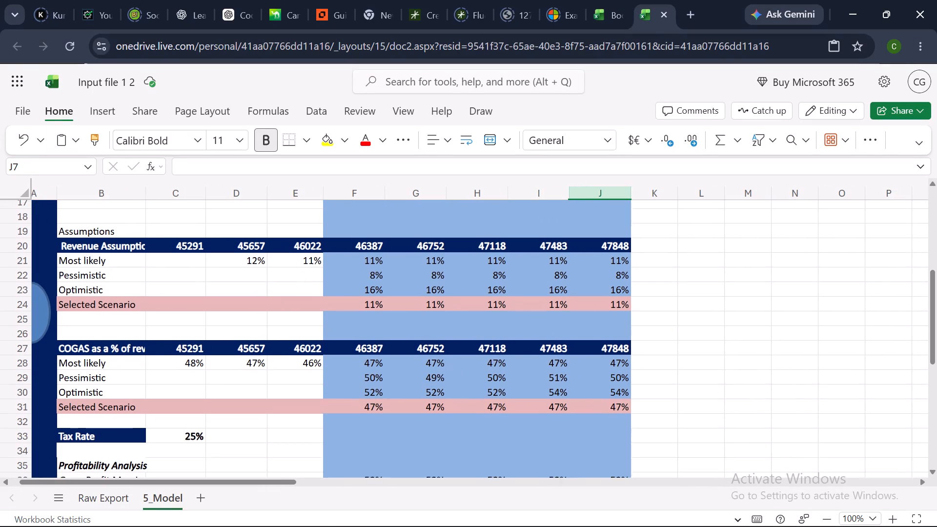
scroll(445, 382, "down", 3)
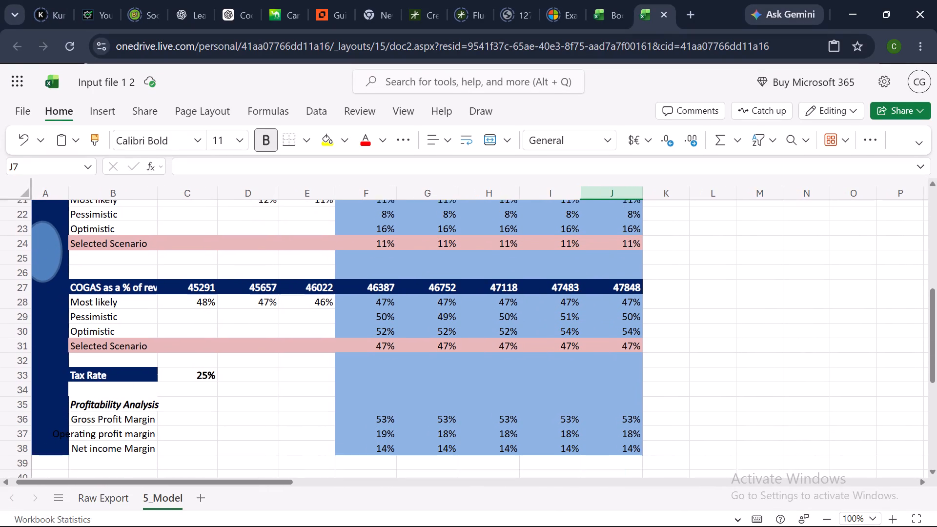
scroll(445, 382, "down", 6)
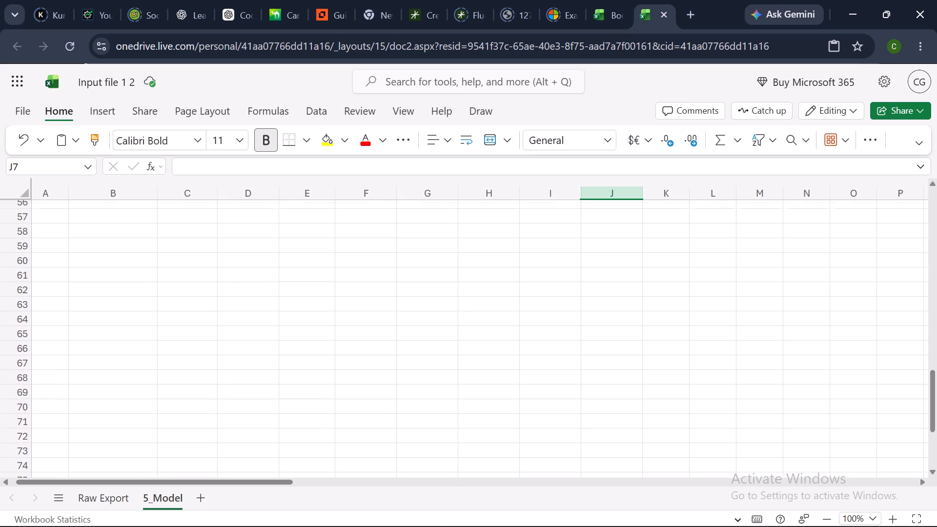
scroll(445, 382, "up", 5)
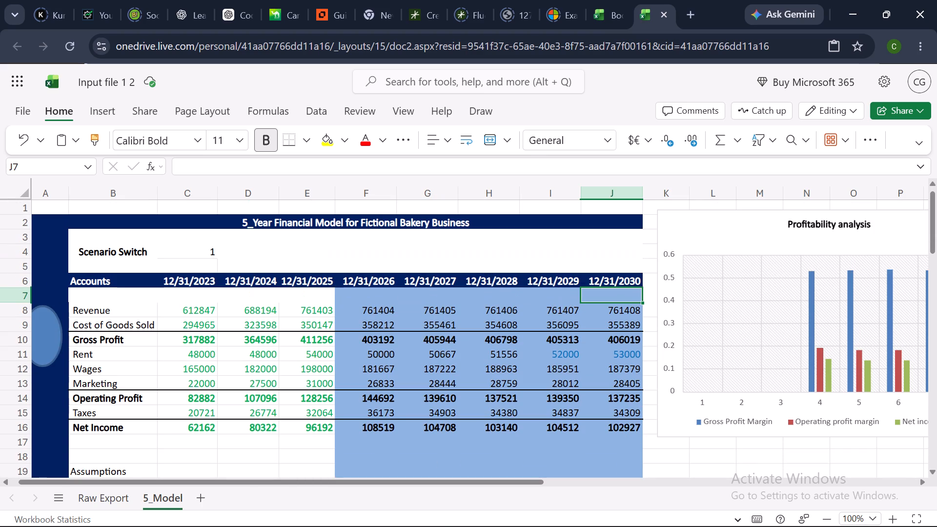
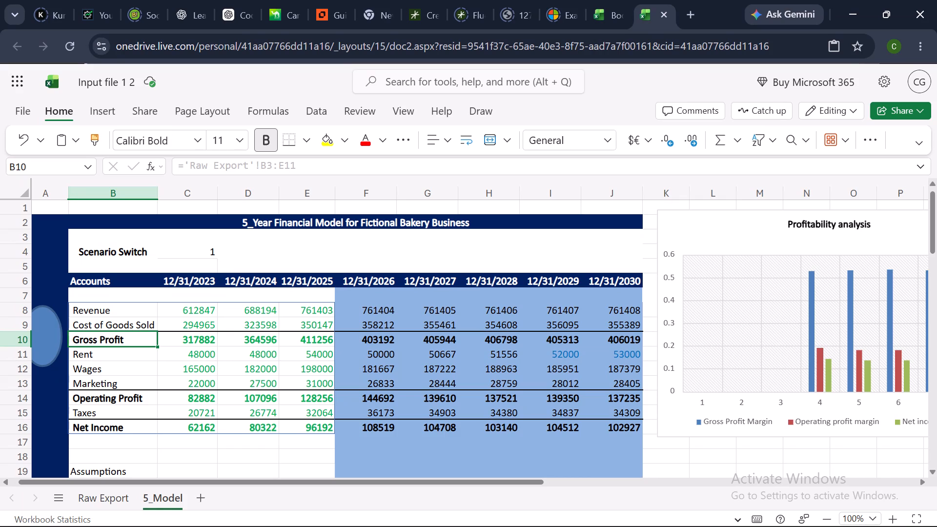
Recheck the 5_Model sheet from the Accounts table through the revenue and COGAS assumptions, Tax Rate and Profitability Analysis.
scroll(325, 361, "down", 3)
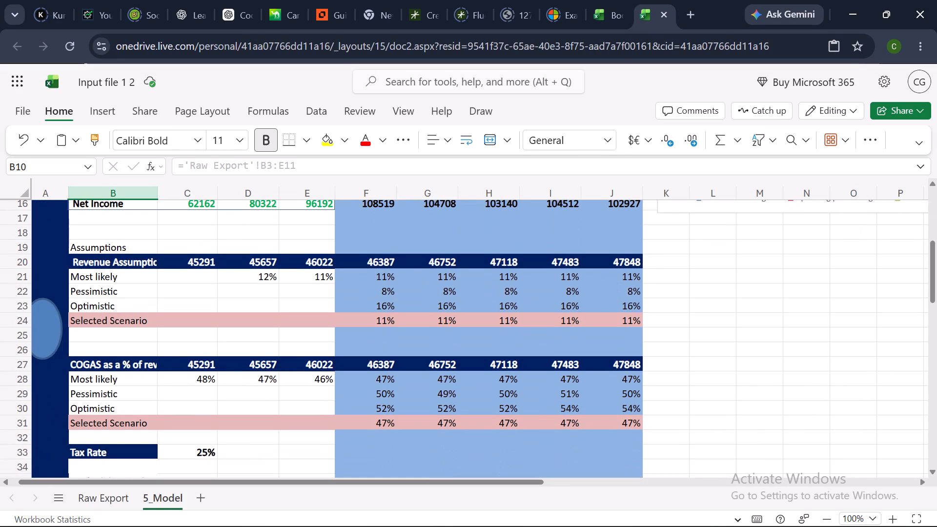
scroll(325, 361, "down", 3)
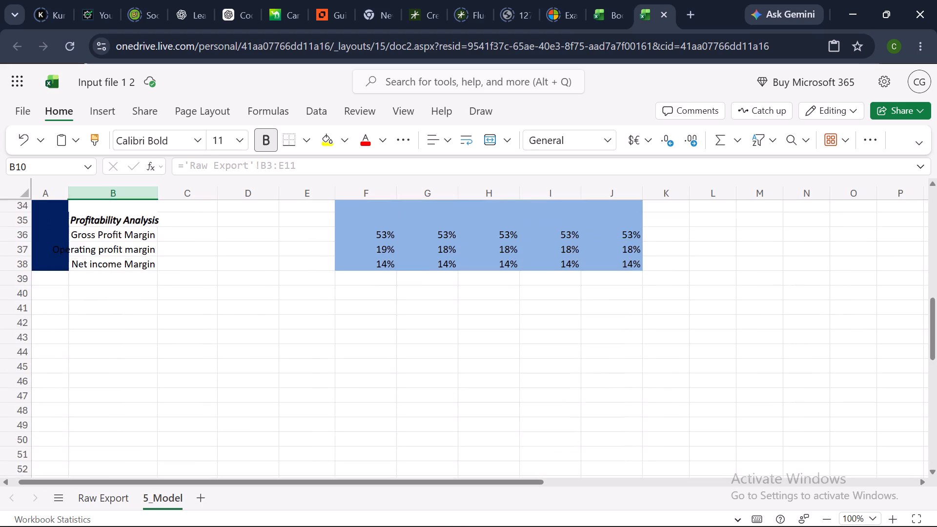
scroll(325, 361, "down", 2)
scroll(325, 361, "up", 7)
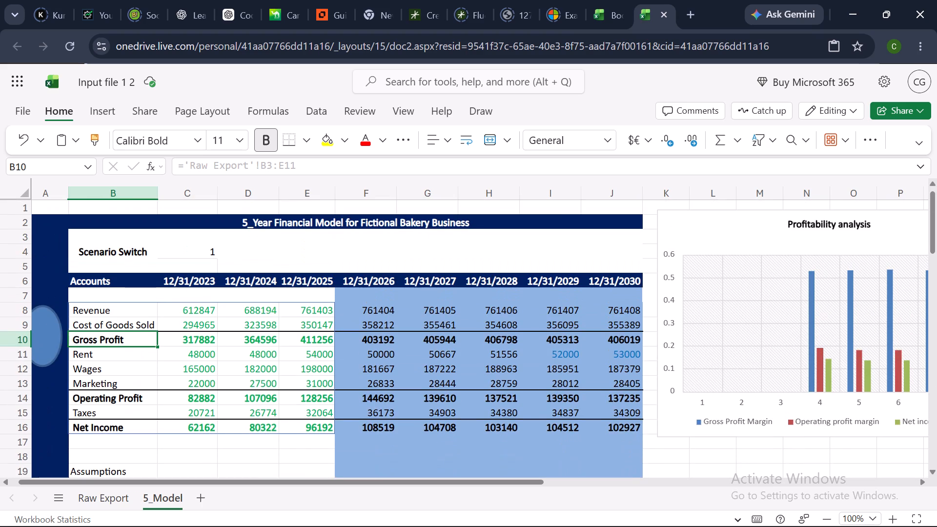
scroll(325, 361, "up", 1)
scroll(337, 379, "down", 3)
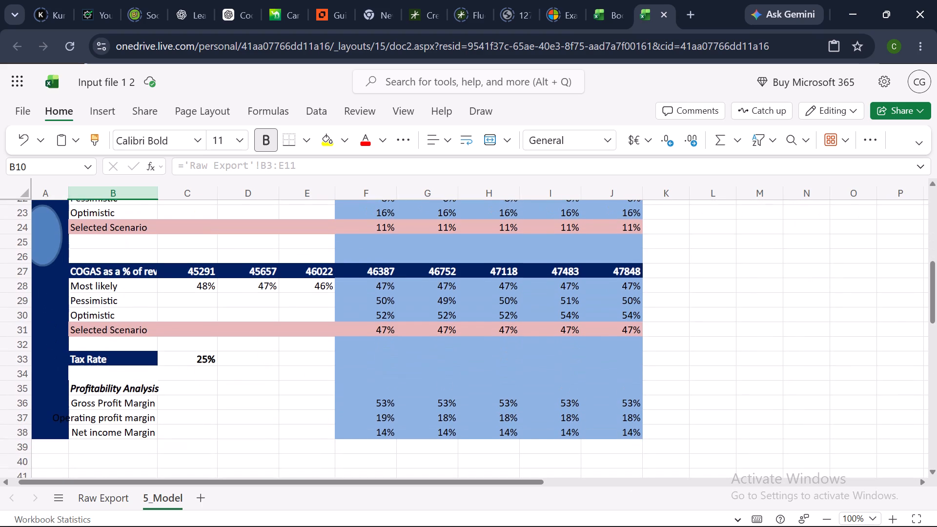